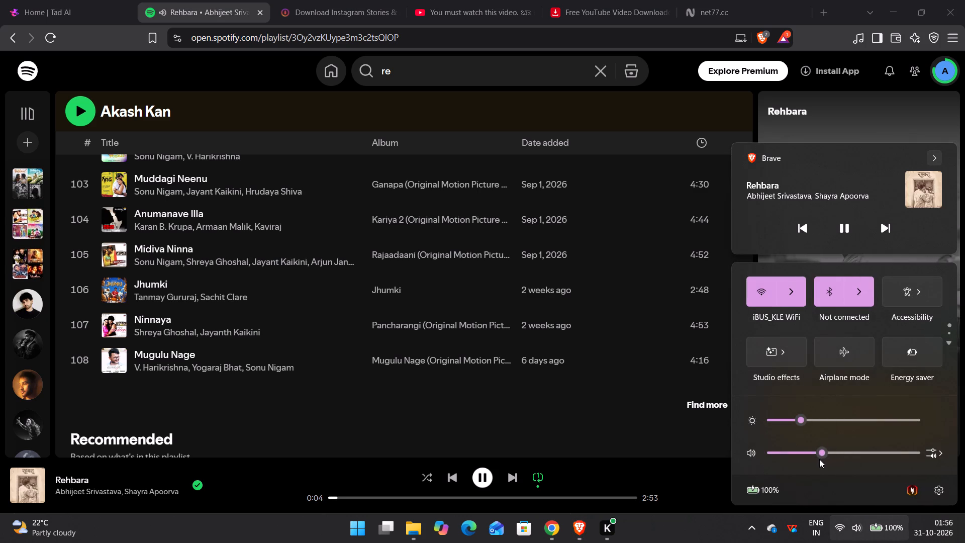
# Lower the system volume to slightly above 20 while Rehbara plays, and dismiss the quick settings.
pyautogui.moveTo(819, 452); pyautogui.dragTo(808, 457)
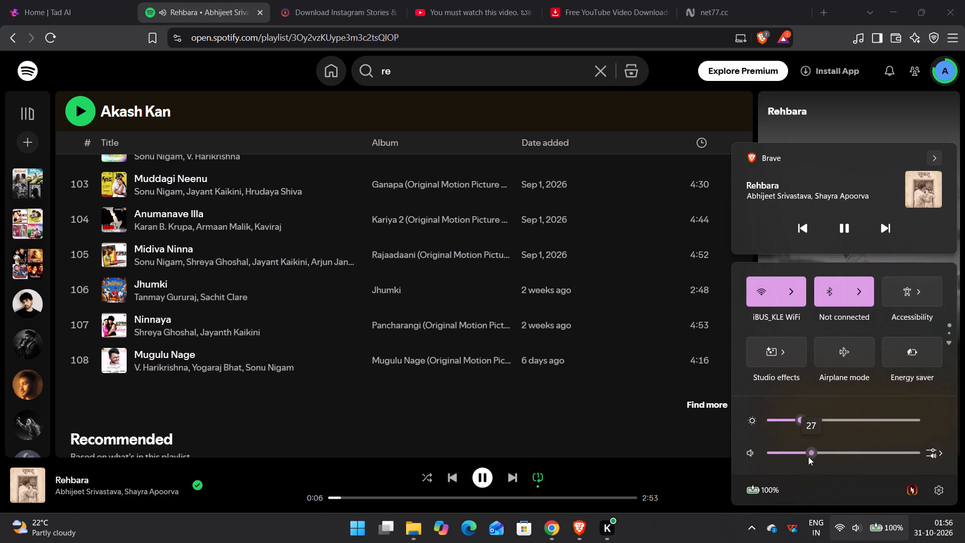
pyautogui.moveTo(808, 457); pyautogui.dragTo(804, 452)
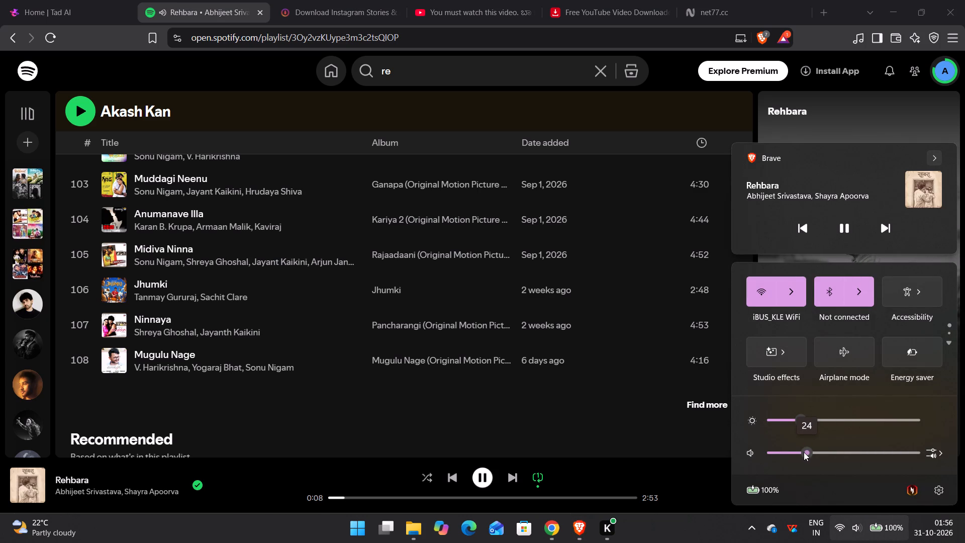
pyautogui.moveTo(804, 452); pyautogui.dragTo(795, 451)
pyautogui.moveTo(795, 451); pyautogui.dragTo(793, 449)
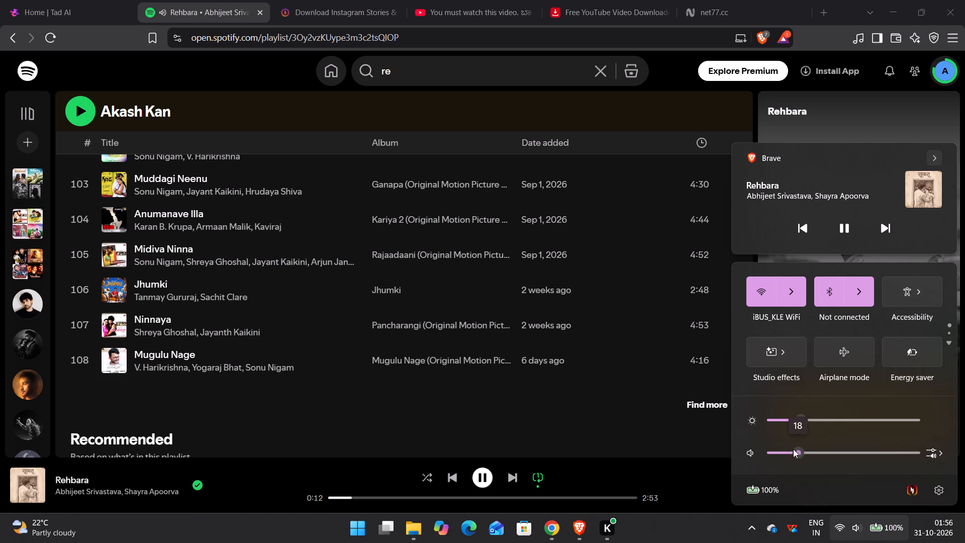
pyautogui.moveTo(793, 449); pyautogui.dragTo(801, 446)
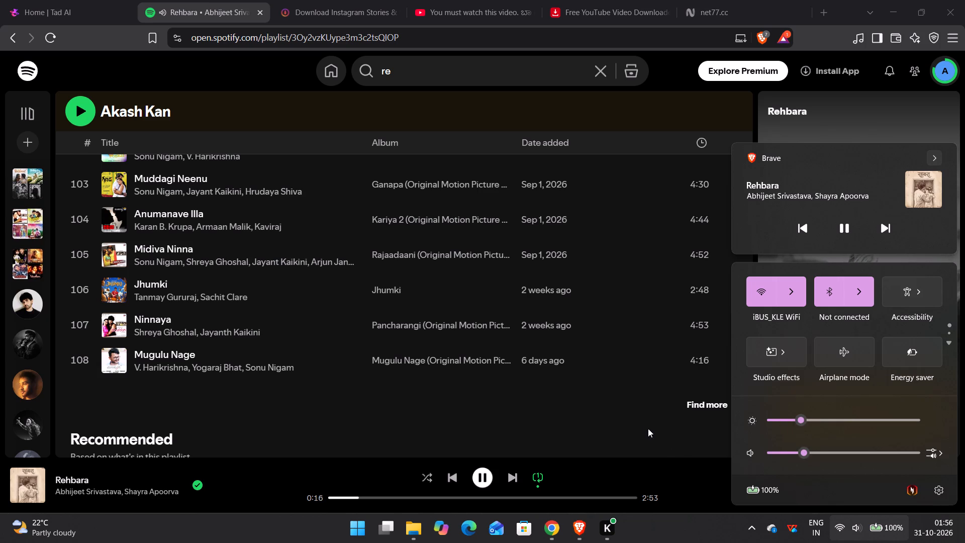
pyautogui.click(640, 413)
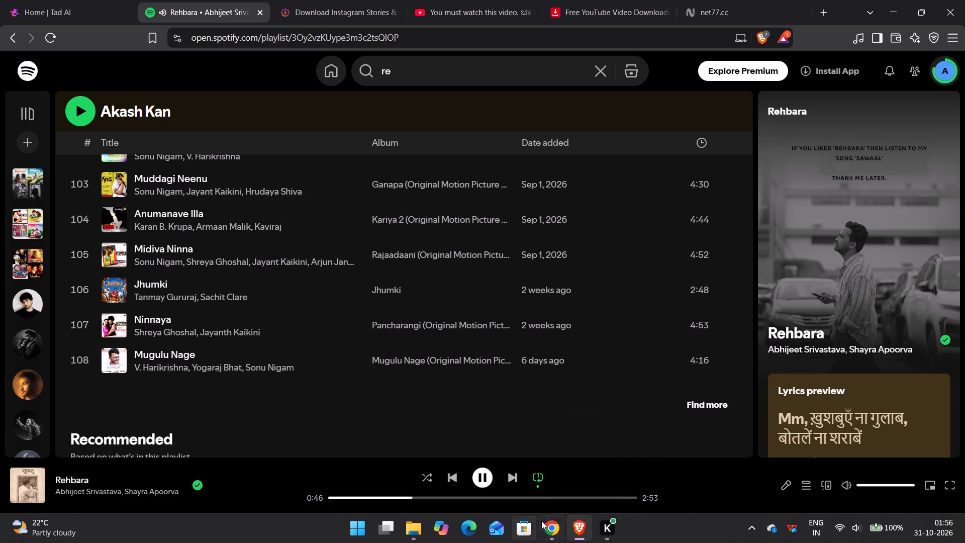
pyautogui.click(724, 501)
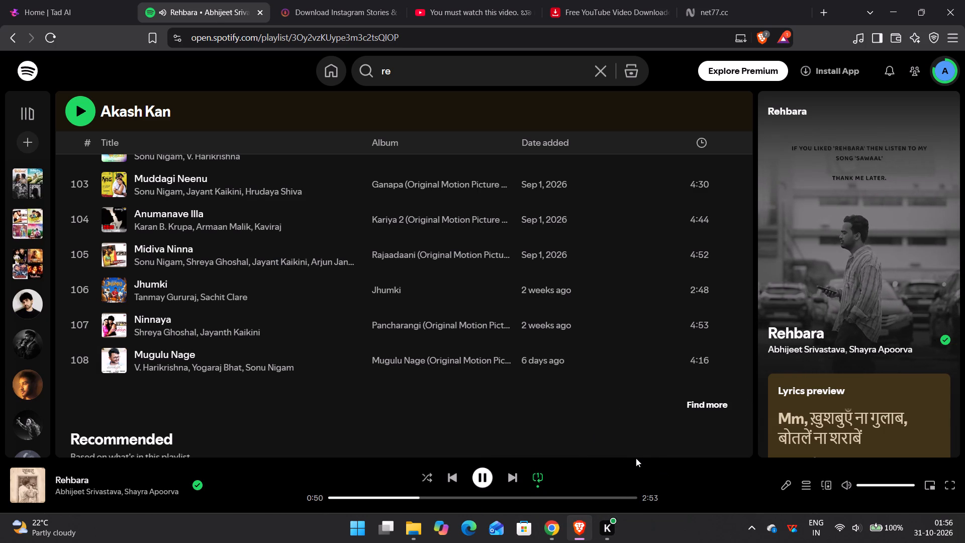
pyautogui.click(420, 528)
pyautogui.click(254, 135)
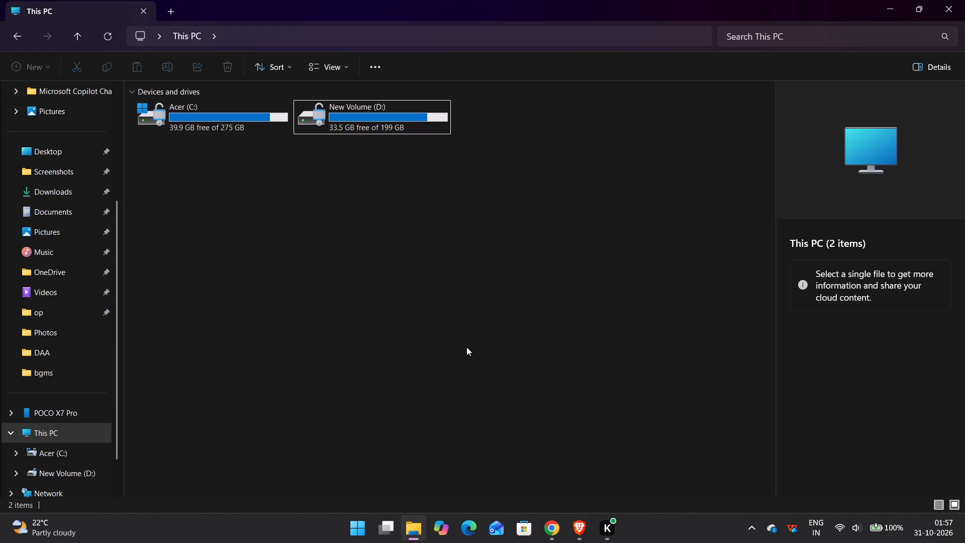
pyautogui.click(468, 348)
# Launch Adobe Illustrator 2026.
pyautogui.hotkey('alt', 'space')
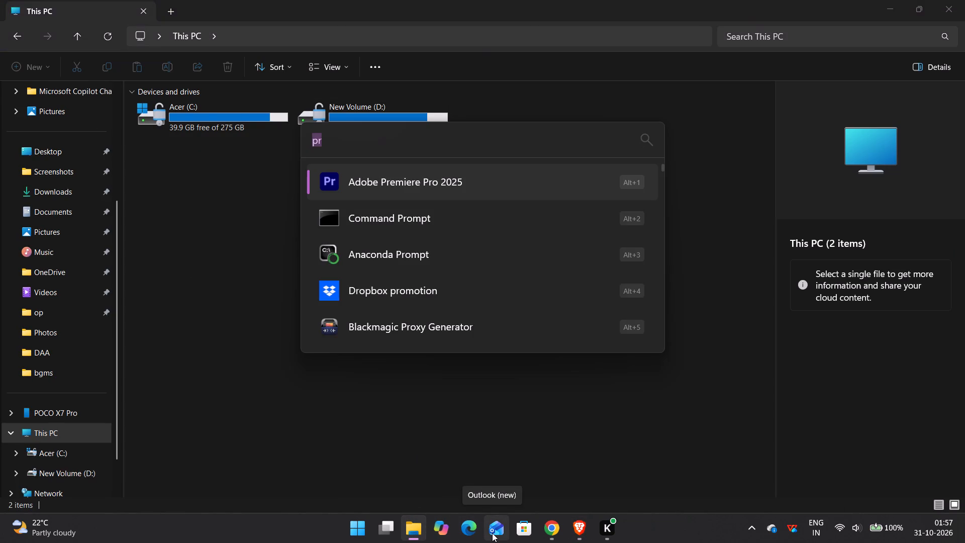
pyautogui.write('ill')
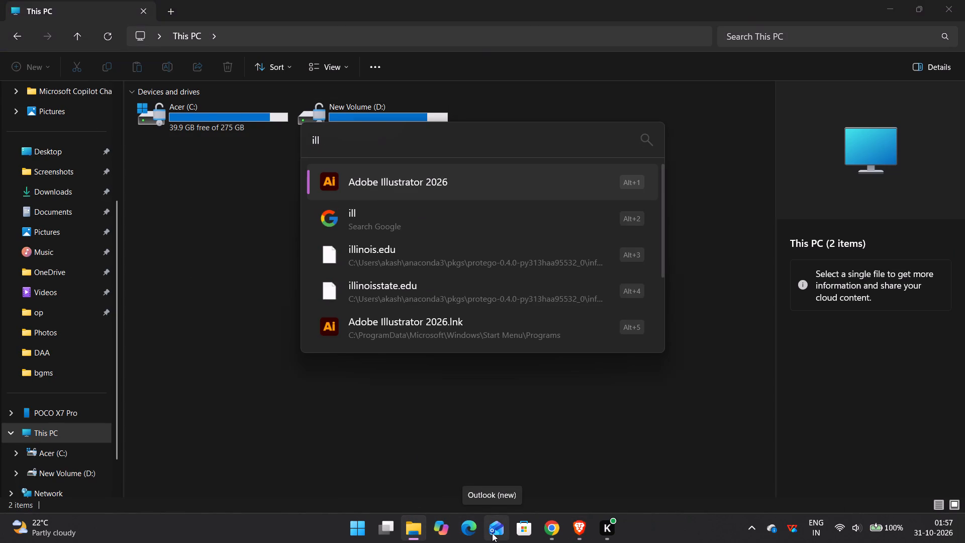
pyautogui.press('Return')
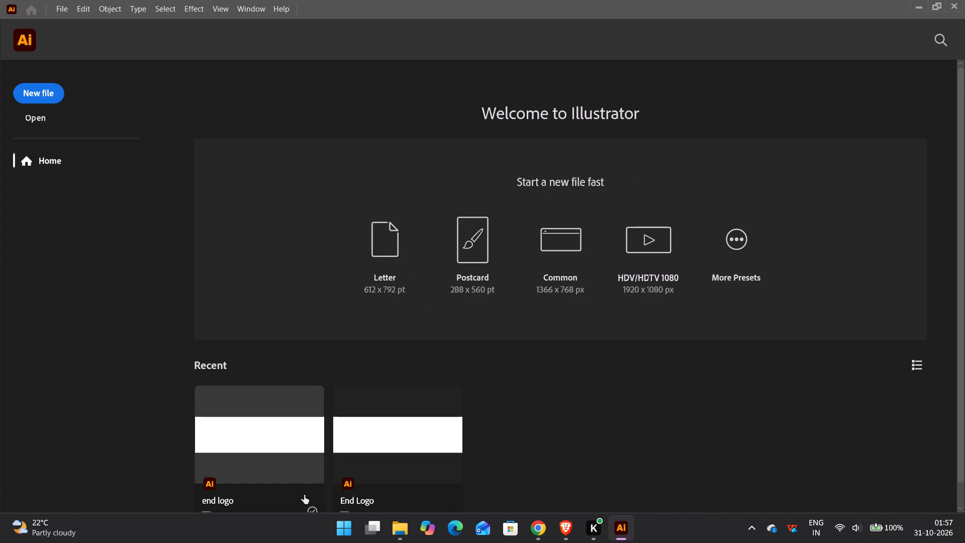
# Begin a new document based on the recent HDV/HDTV 1080 preset.
pyautogui.scroll(-2, 345, 471)
pyautogui.scroll(3, 481, 236)
pyautogui.click(39, 90)
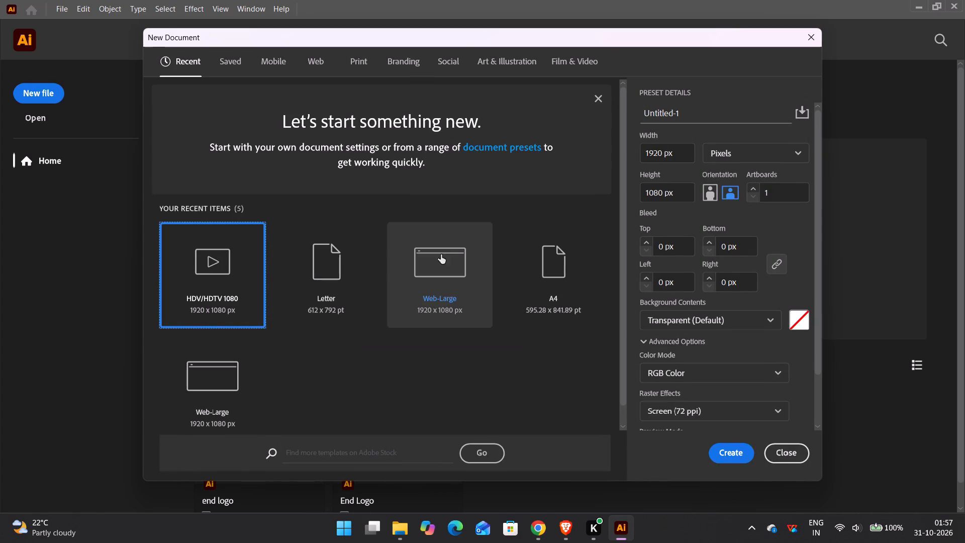
pyautogui.click(315, 260)
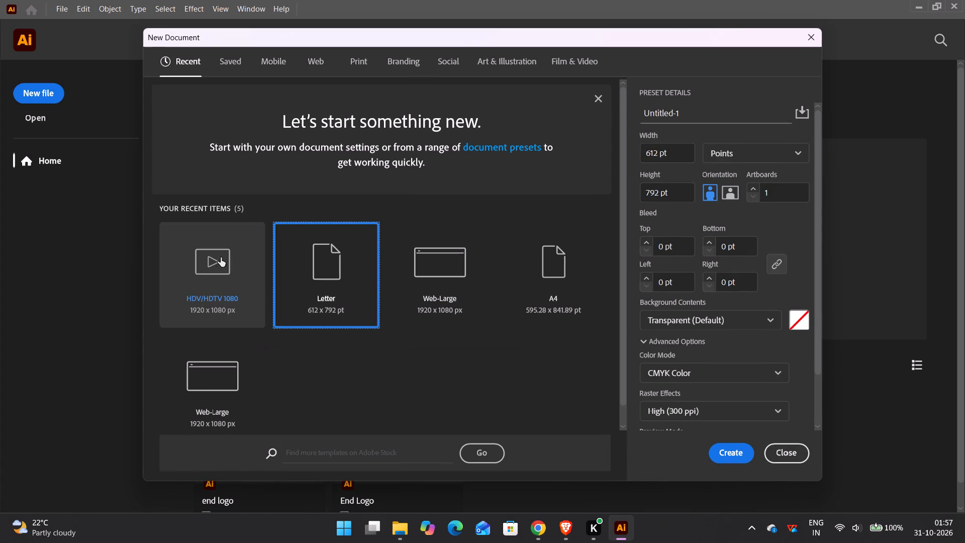
pyautogui.click(222, 257)
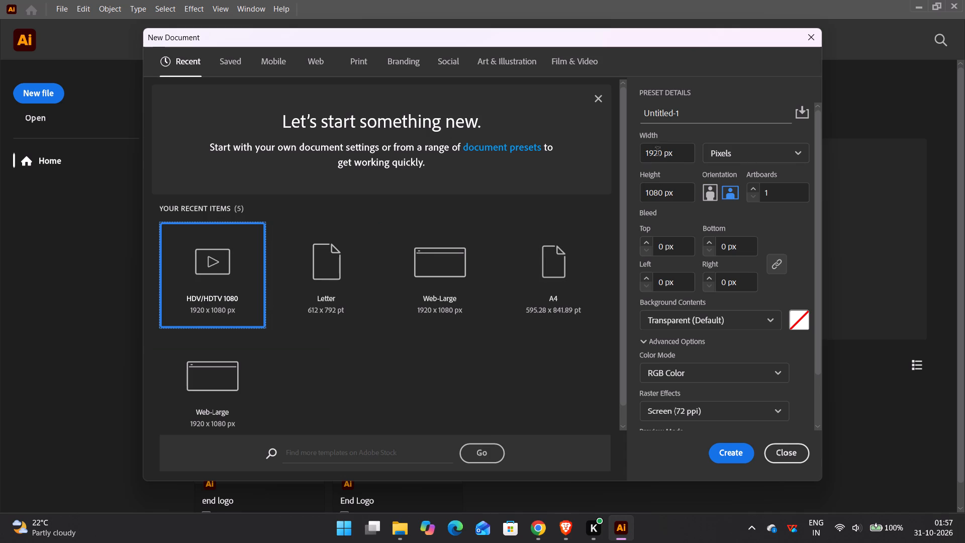
# Set the new document's width to 3840 px.
pyautogui.click(662, 152)
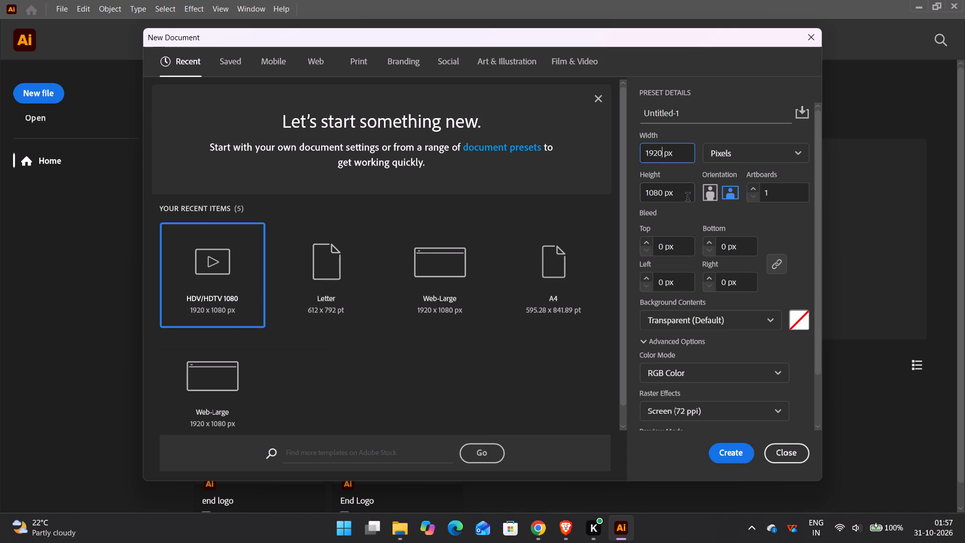
pyautogui.press('BackSpace')
pyautogui.press('BackSpace')
pyautogui.press('BackSpace')
pyautogui.press('BackSpace')
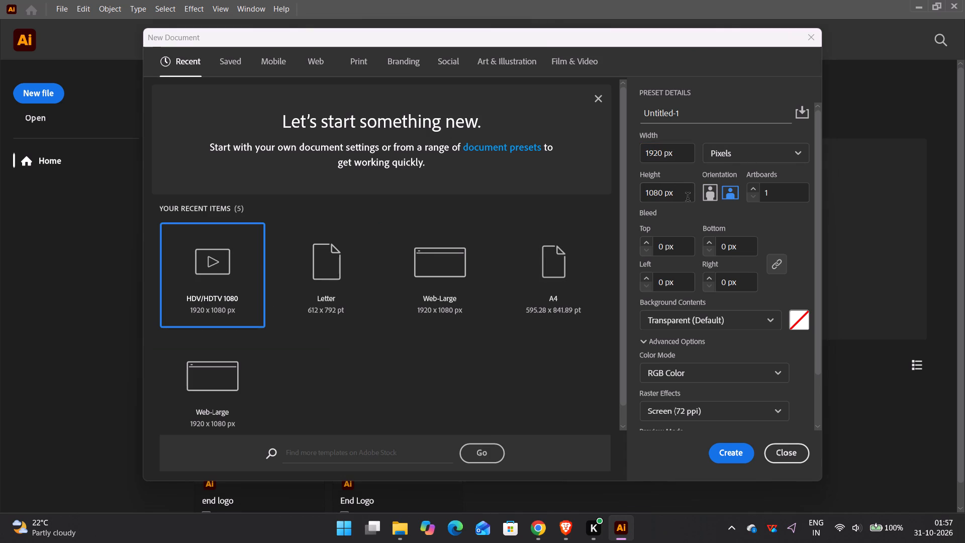
pyautogui.press('pagedown')
pyautogui.press('Up')
pyautogui.press('Left')
pyautogui.press('Insert')
pyautogui.click(664, 150)
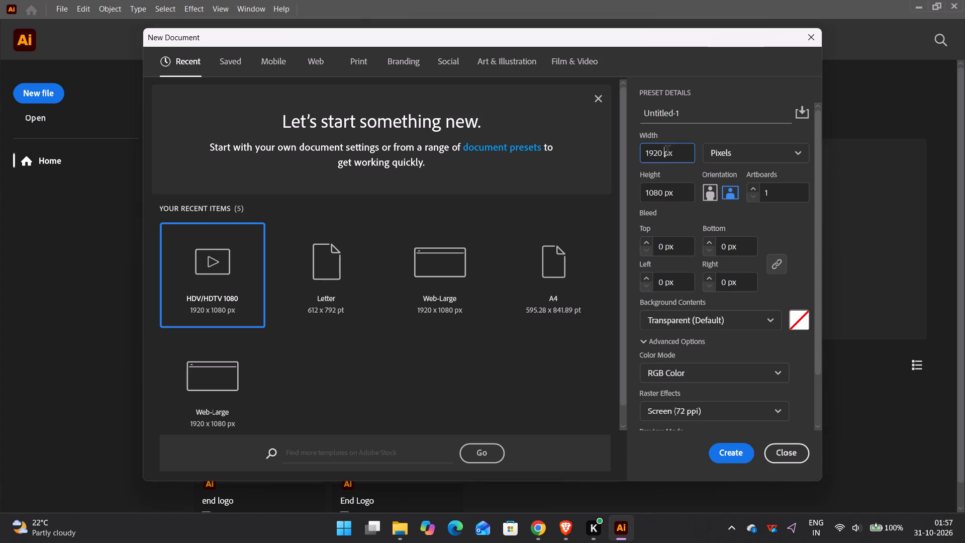
pyautogui.press('BackSpace')
pyautogui.press('BackSpace')
pyautogui.press('BackSpace')
pyautogui.press('BackSpace')
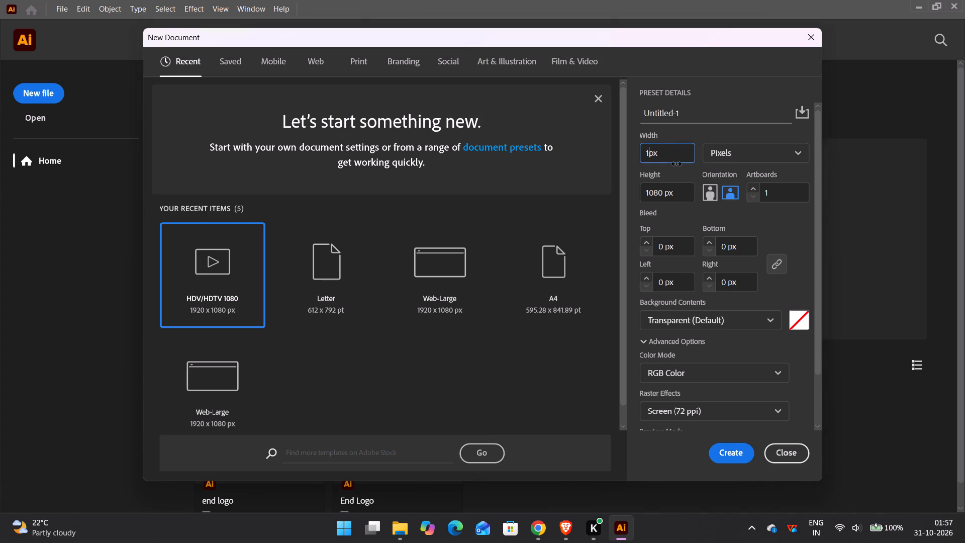
pyautogui.press('BackSpace')
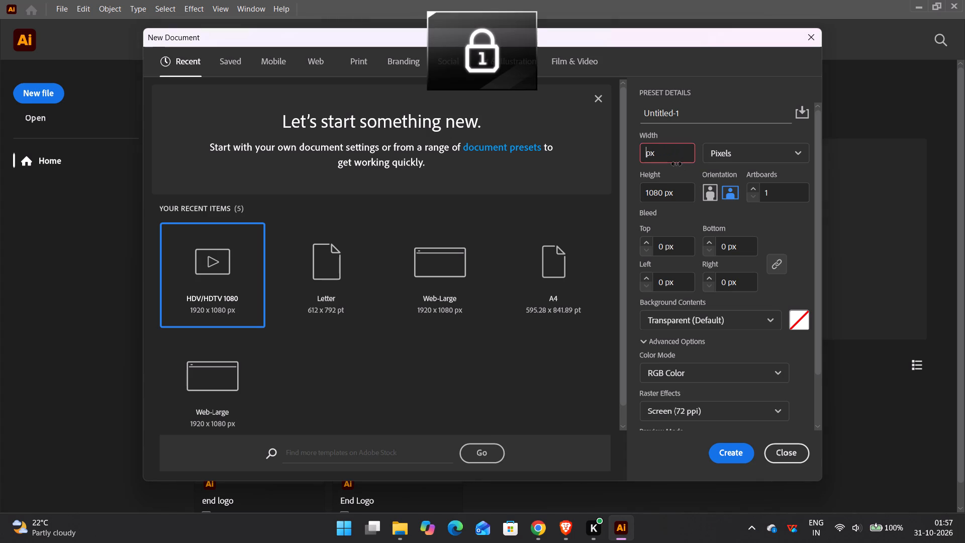
pyautogui.write('384')
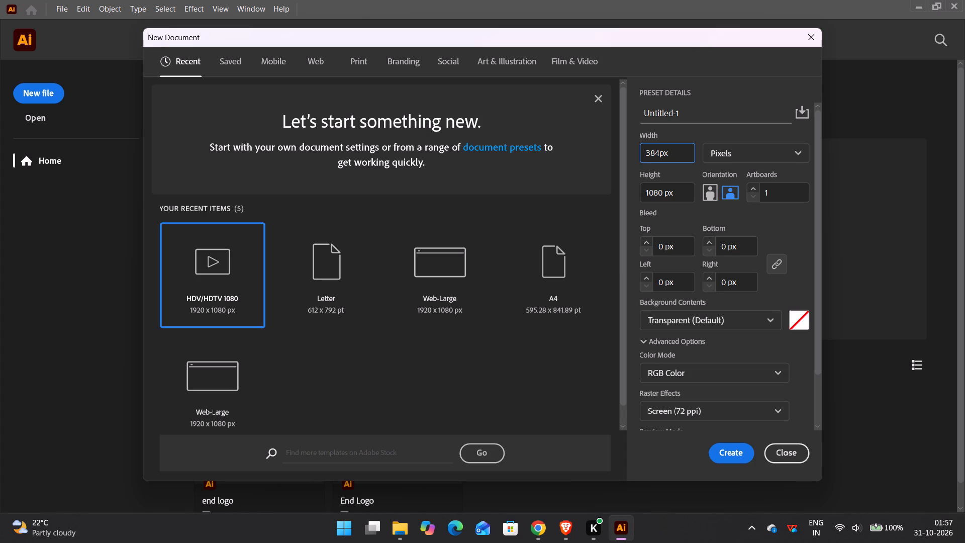
pyautogui.press('0')
# Set the new document's height to 2160 px.
pyautogui.click(669, 190)
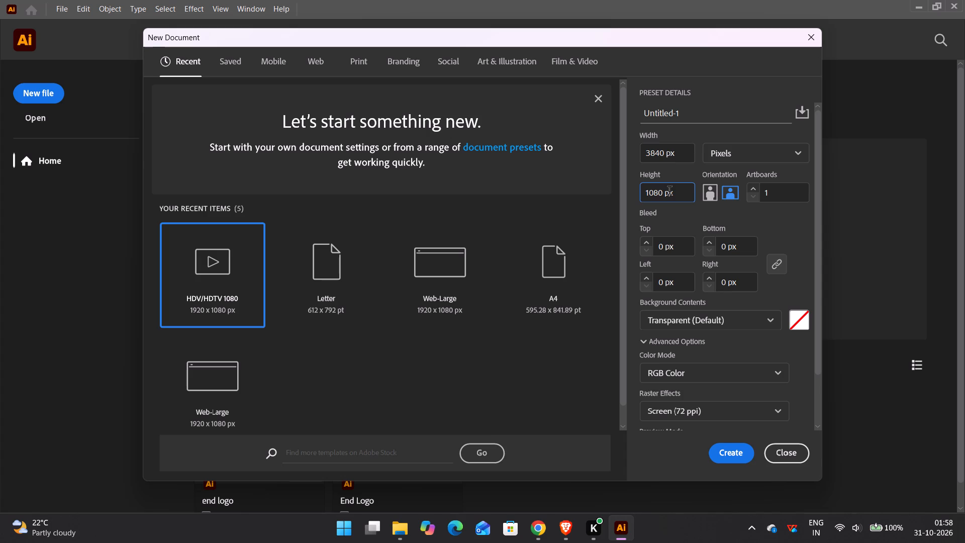
pyautogui.click(665, 193)
pyautogui.press('BackSpace')
pyautogui.press('BackSpace')
pyautogui.press('BackSpace')
pyautogui.press('BackSpace')
pyautogui.press('BackSpace')
pyautogui.write('21')
pyautogui.write('60')
pyautogui.press('space')
pyautogui.click(774, 219)
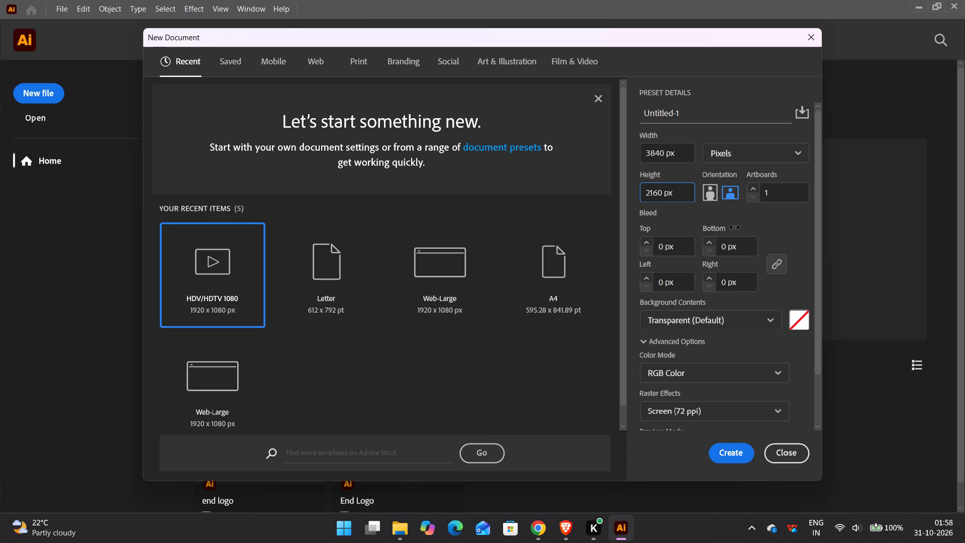
# Create the new document with the customised preset details.
pyautogui.scroll(-3, 718, 374)
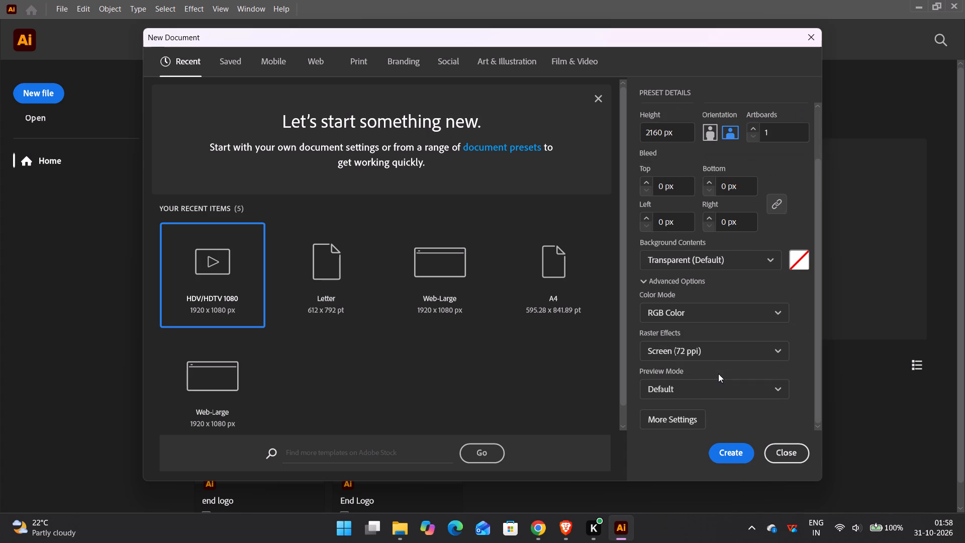
pyautogui.click(712, 352)
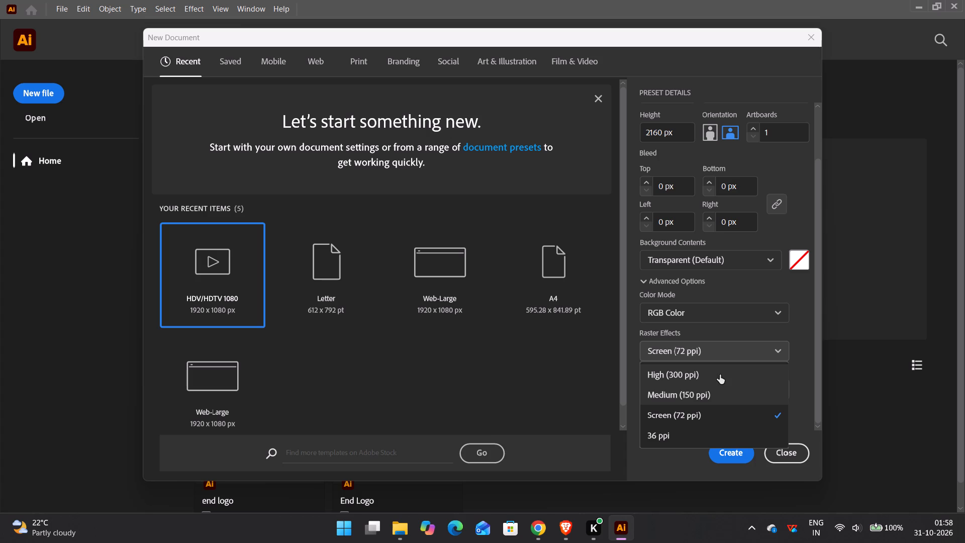
pyautogui.click(792, 325)
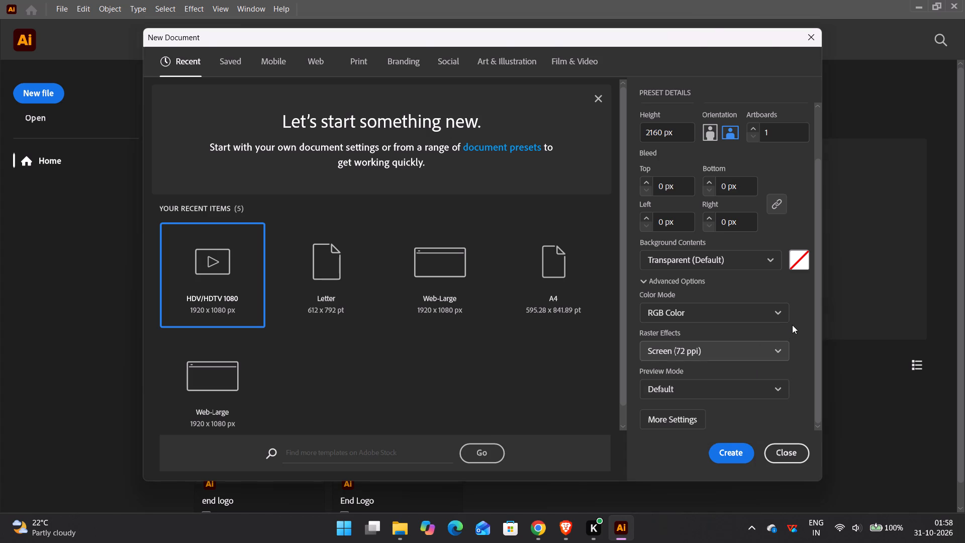
pyautogui.click(732, 457)
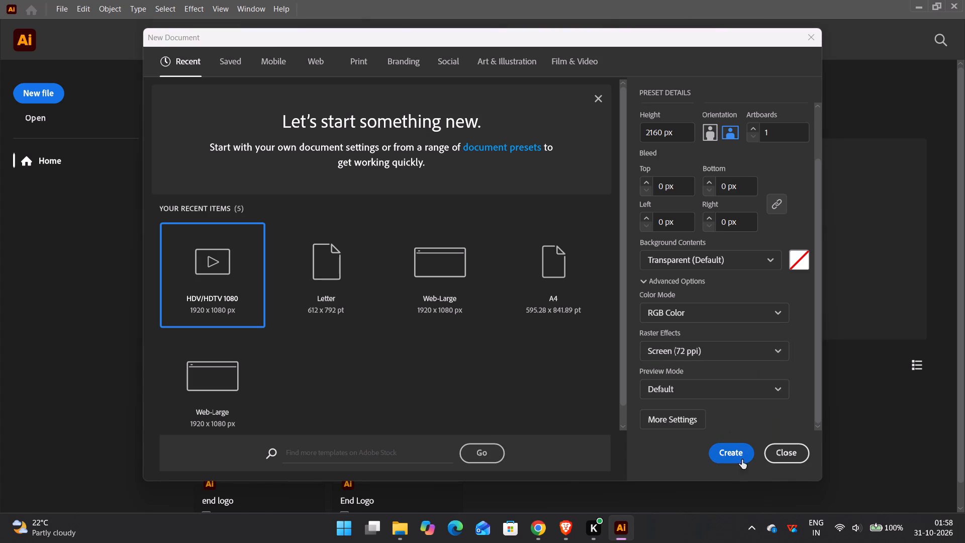
pyautogui.click(739, 457)
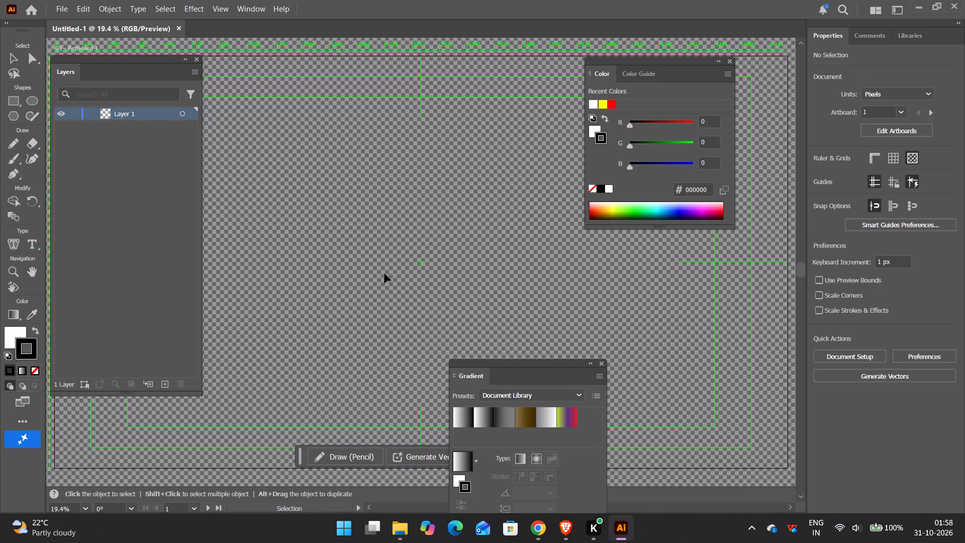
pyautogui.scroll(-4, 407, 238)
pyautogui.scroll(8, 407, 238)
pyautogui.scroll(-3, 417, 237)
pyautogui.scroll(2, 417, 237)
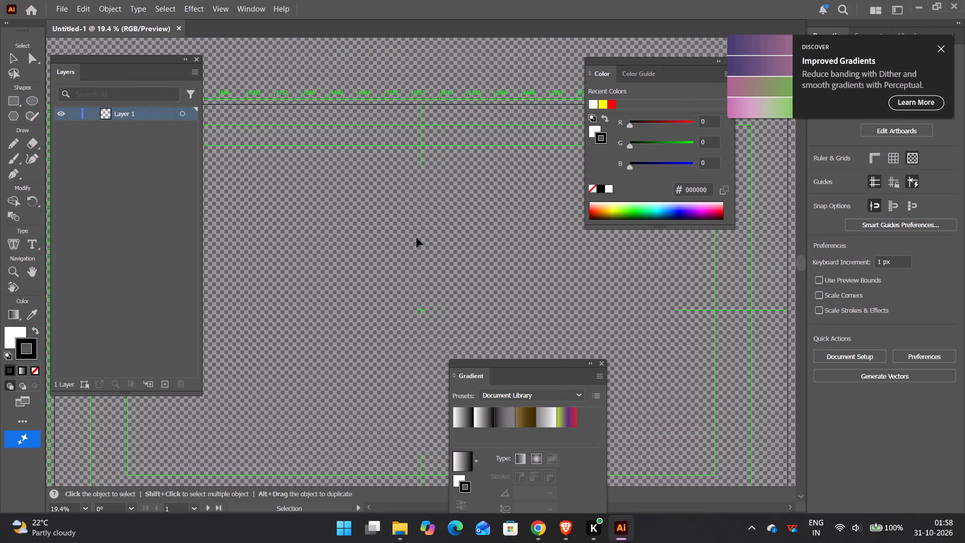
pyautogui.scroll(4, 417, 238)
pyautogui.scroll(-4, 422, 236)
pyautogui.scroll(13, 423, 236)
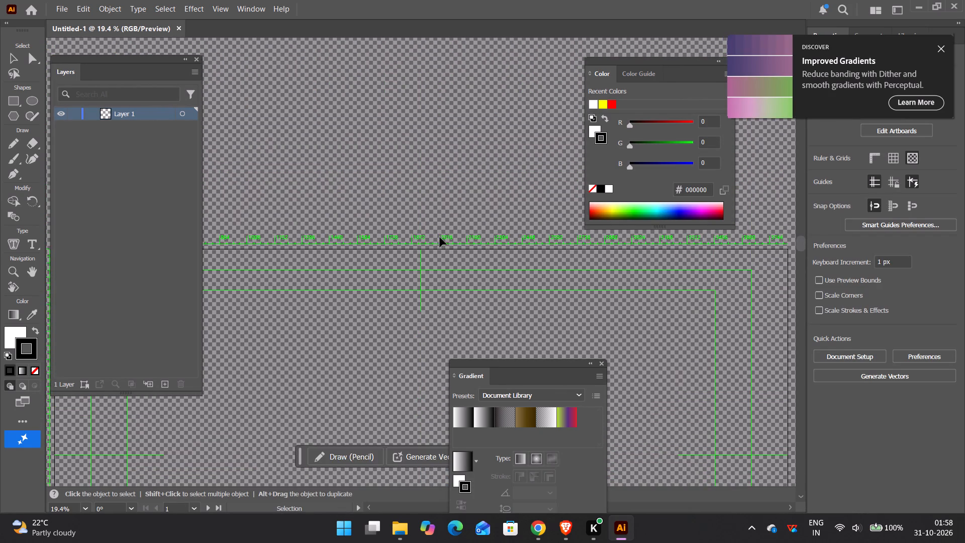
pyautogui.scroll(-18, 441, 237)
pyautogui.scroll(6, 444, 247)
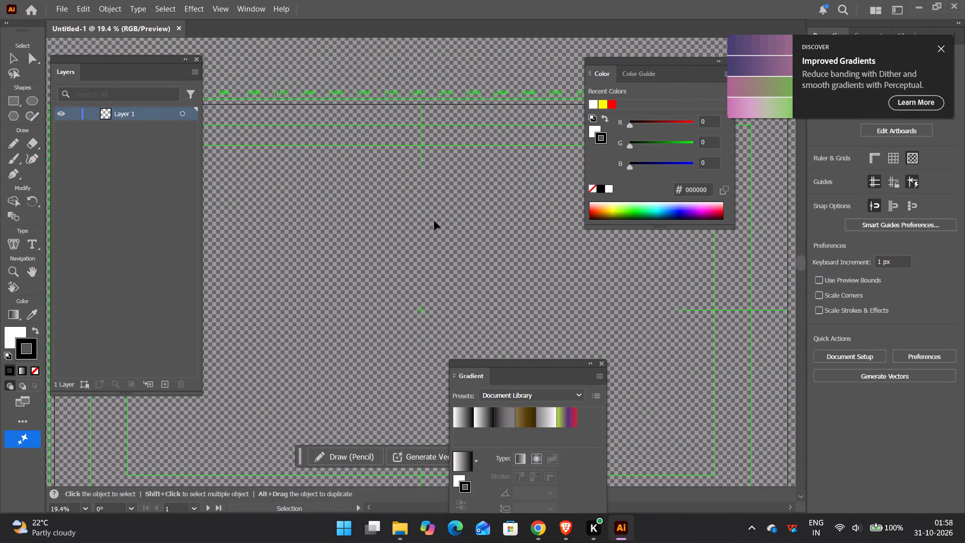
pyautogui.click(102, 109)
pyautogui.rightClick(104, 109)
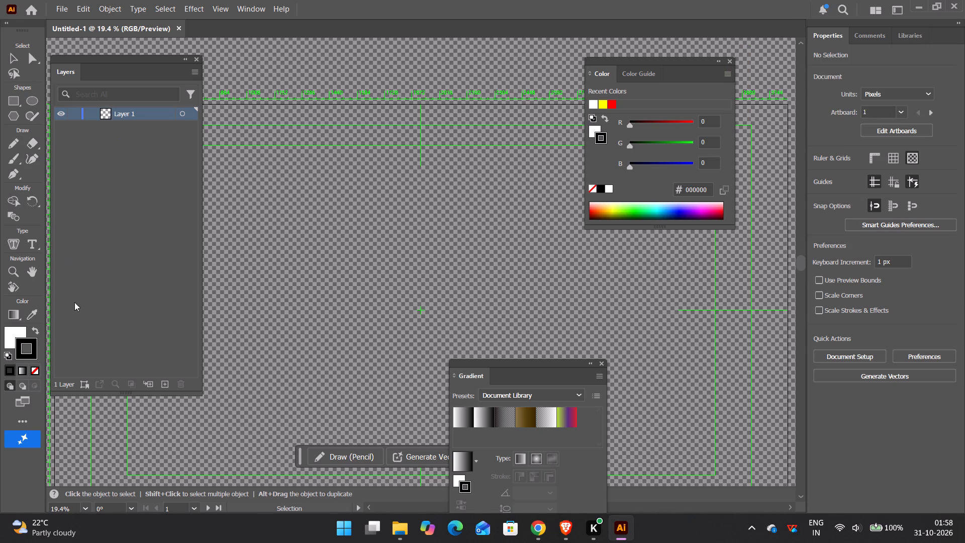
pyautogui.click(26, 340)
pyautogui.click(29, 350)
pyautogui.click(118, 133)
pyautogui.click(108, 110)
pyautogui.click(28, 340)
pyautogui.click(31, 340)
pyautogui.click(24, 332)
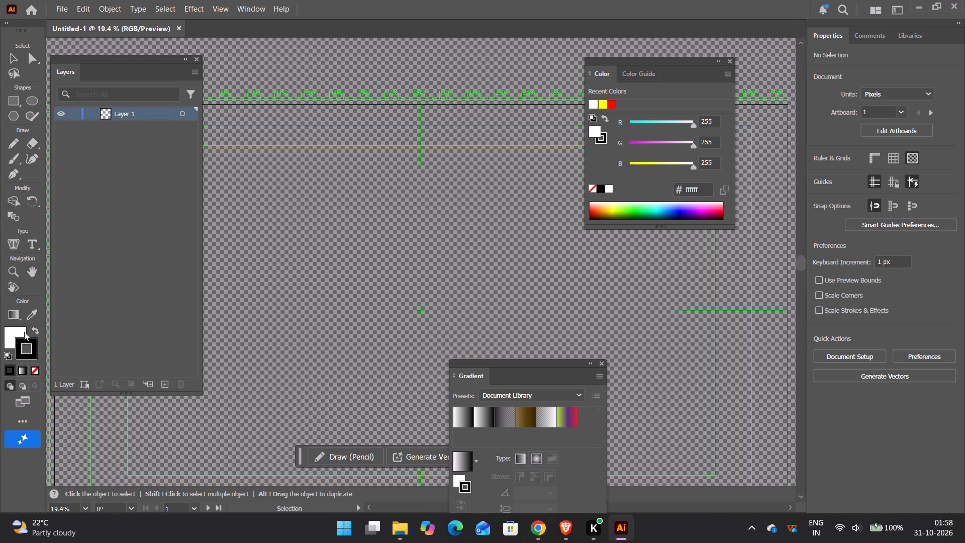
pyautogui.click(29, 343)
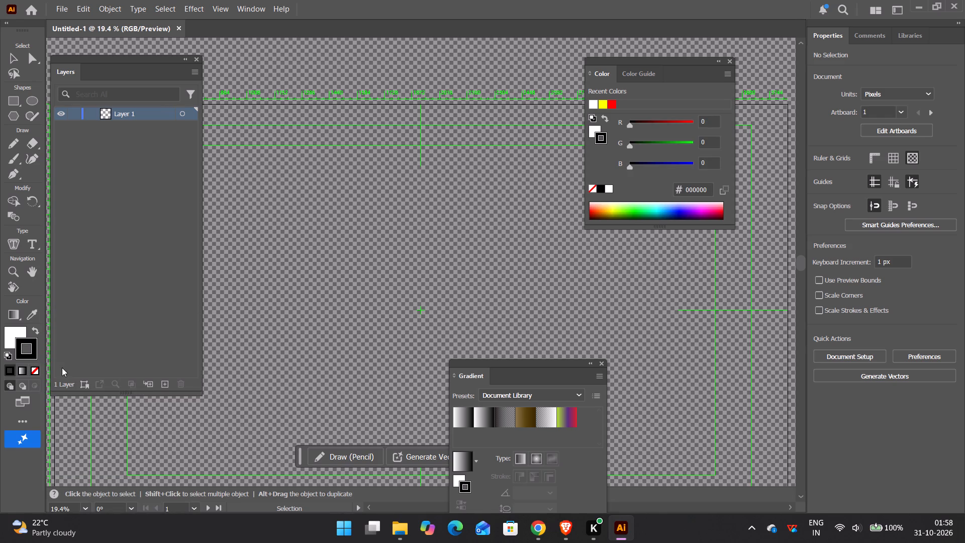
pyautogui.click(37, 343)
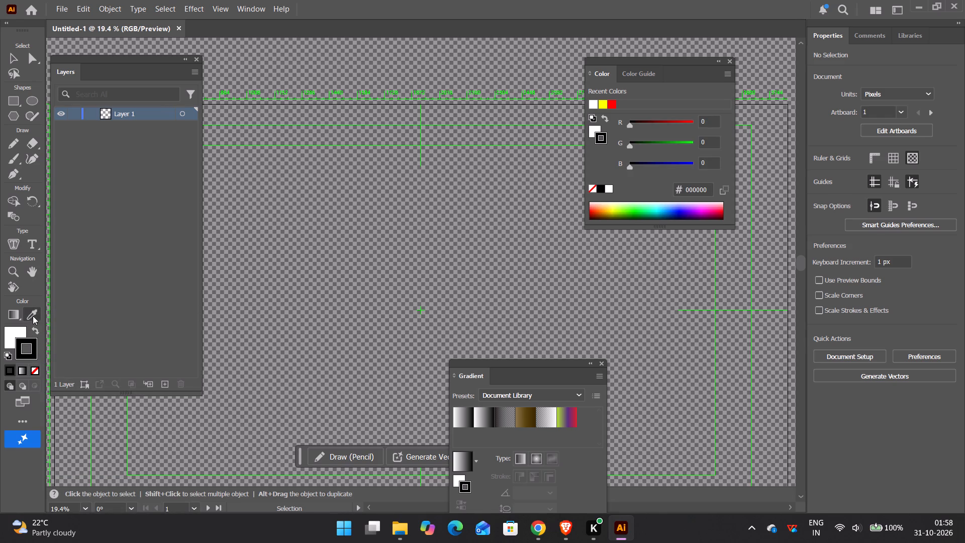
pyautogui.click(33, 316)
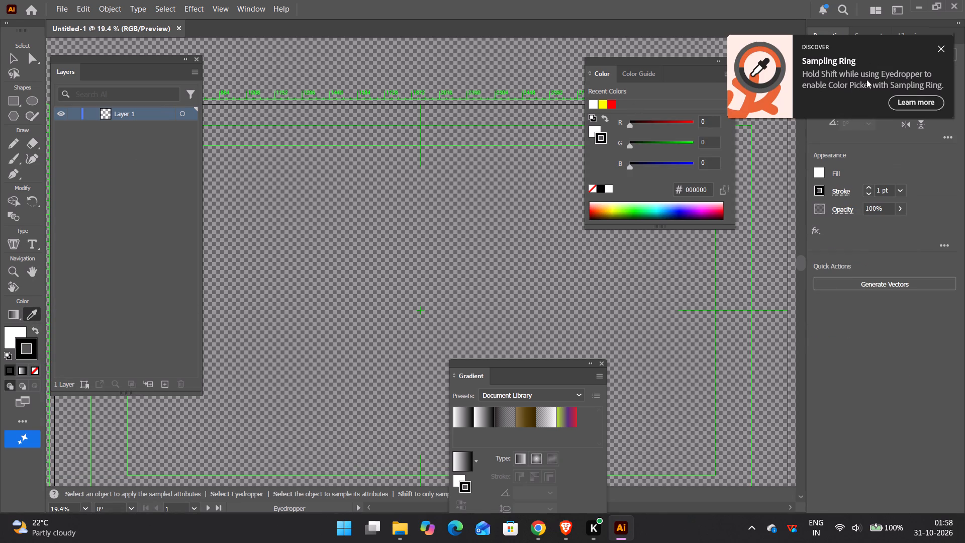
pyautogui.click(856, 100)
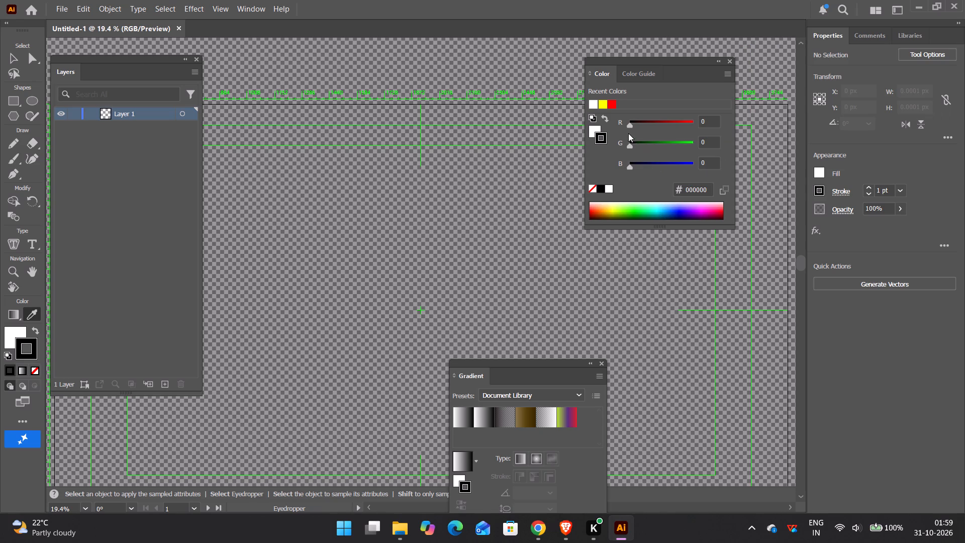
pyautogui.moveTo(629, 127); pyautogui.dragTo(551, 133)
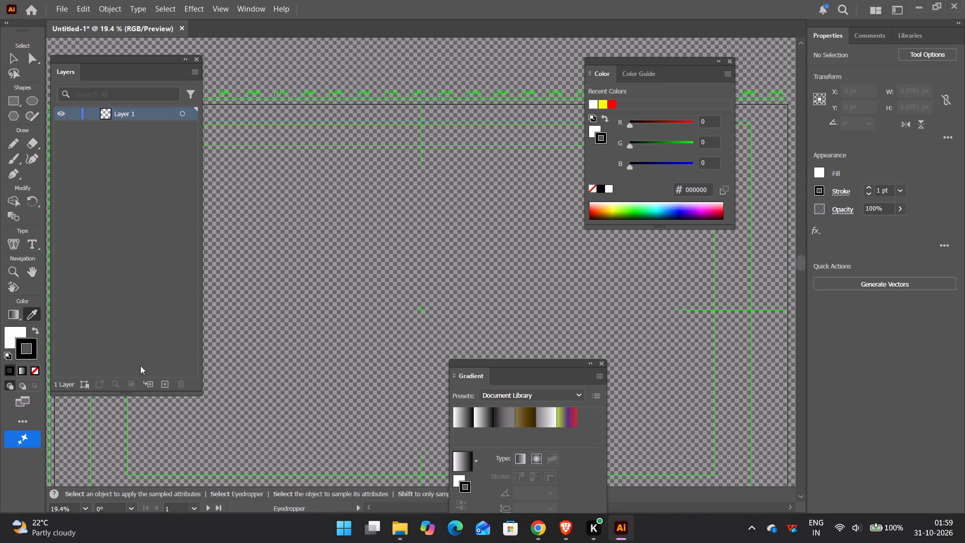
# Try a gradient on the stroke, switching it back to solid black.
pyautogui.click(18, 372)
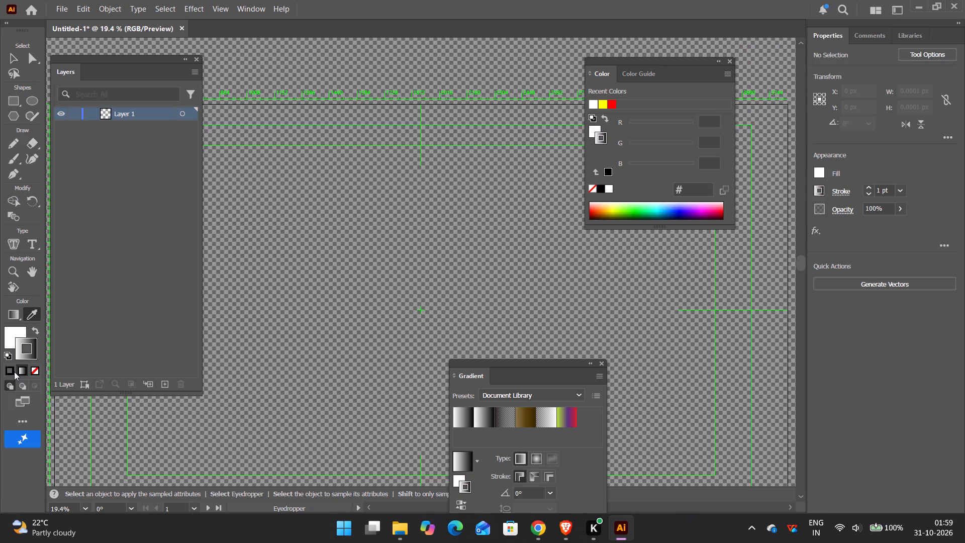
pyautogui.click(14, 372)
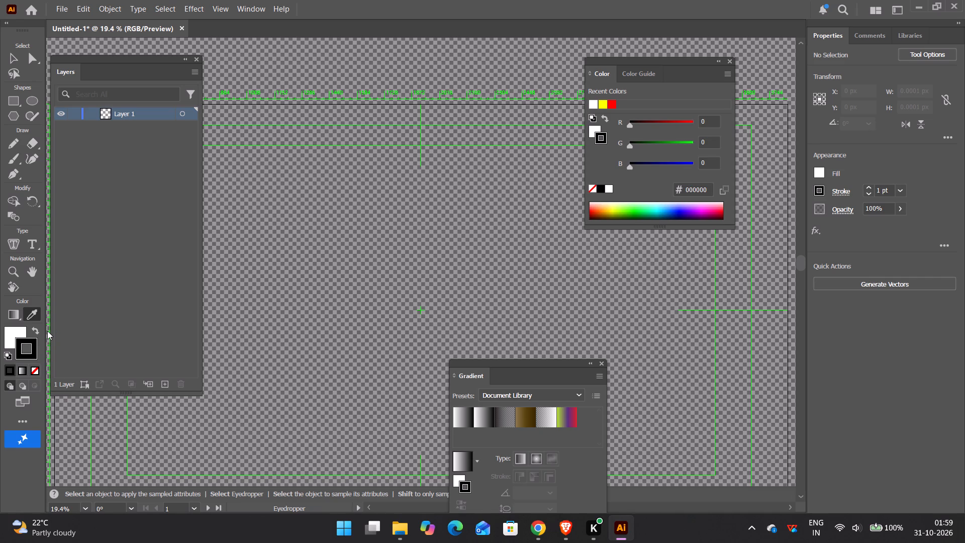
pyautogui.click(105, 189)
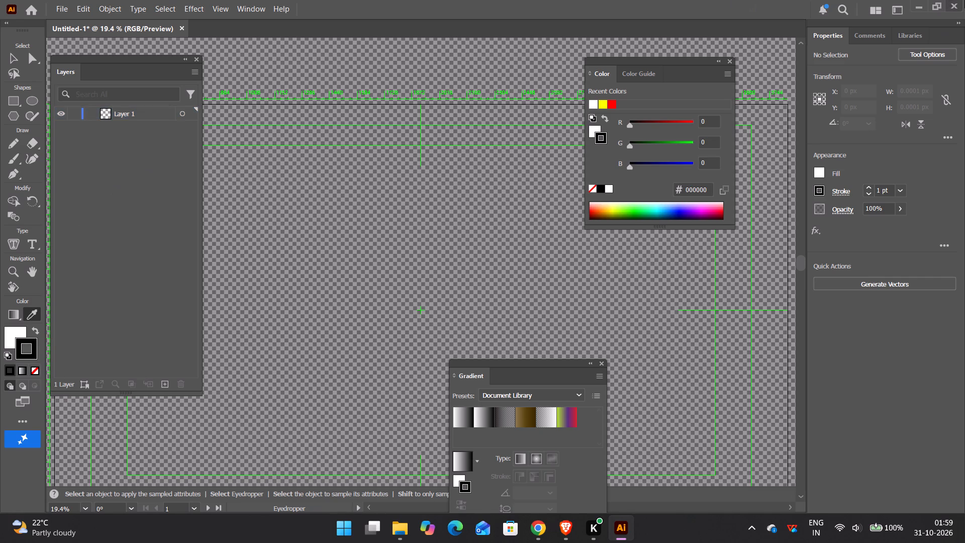
# Close Illustrator without saving the changes to the Untitled-1 document.
pyautogui.click(956, 3)
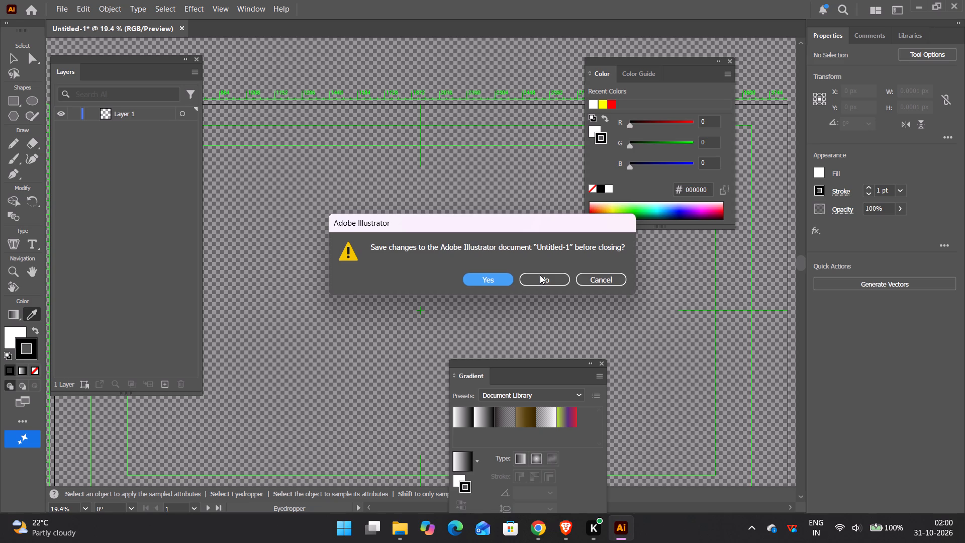
pyautogui.click(540, 275)
# Launch Adobe Illustrator 2026 again.
pyautogui.hotkey('alt', 'space')
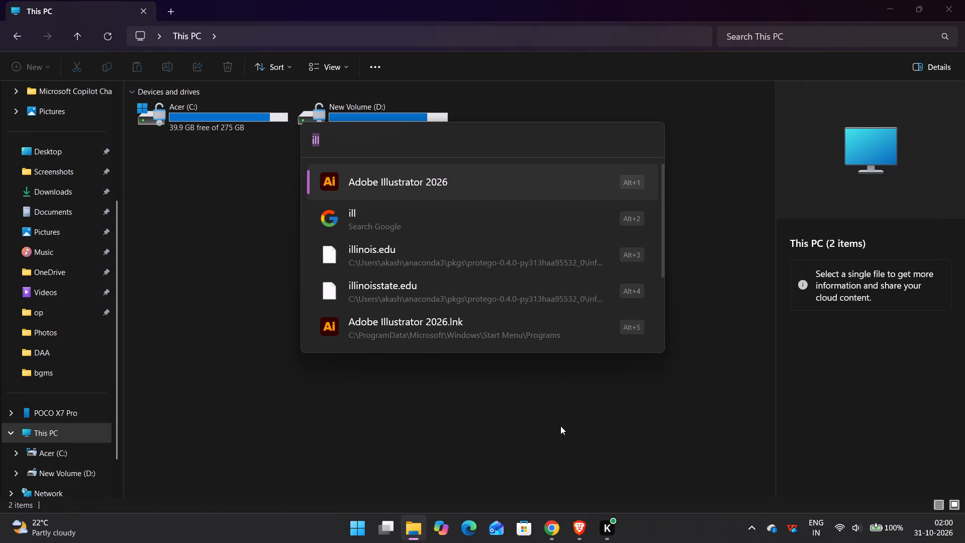
pyautogui.press('Return')
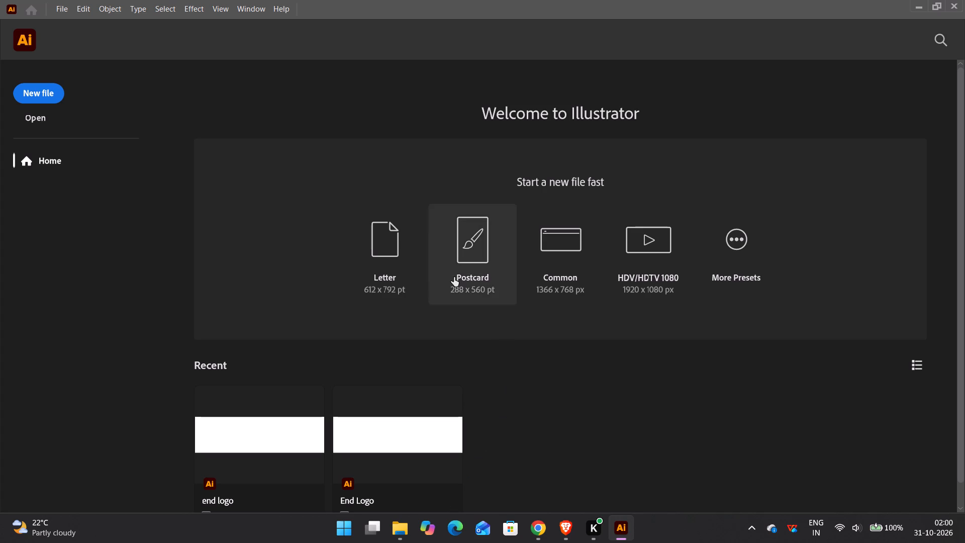
# Open the setup for a new file and check the available background contents options.
pyautogui.scroll(-3, 324, 444)
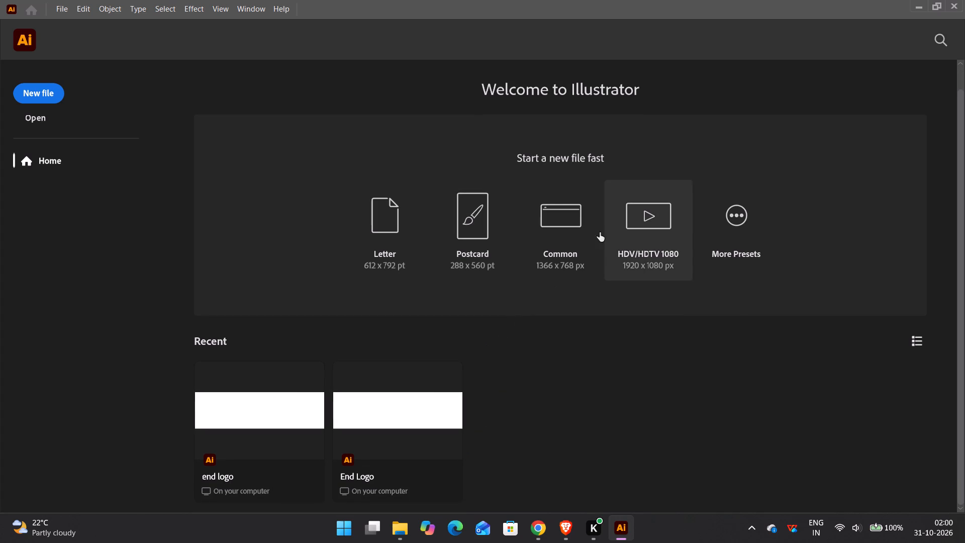
pyautogui.click(37, 94)
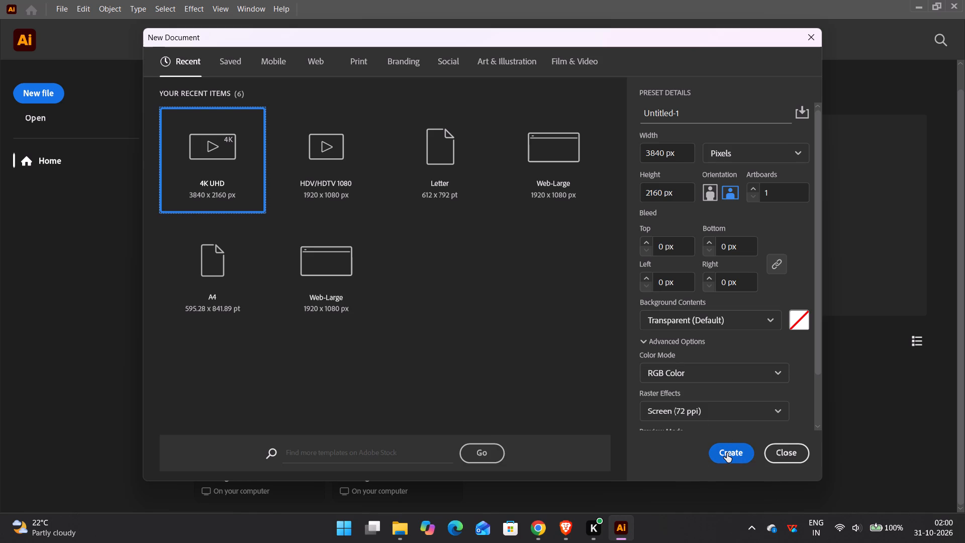
pyautogui.click(739, 324)
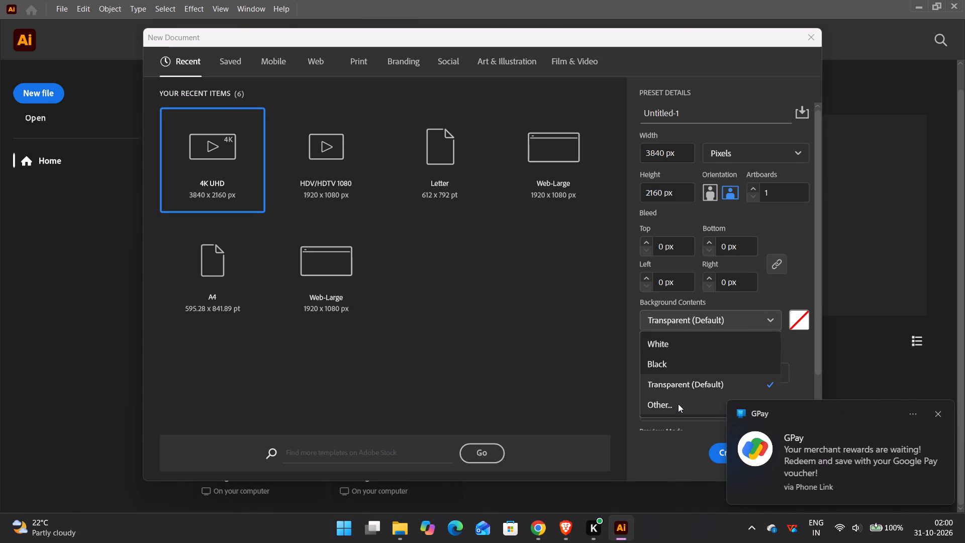
pyautogui.click(683, 322)
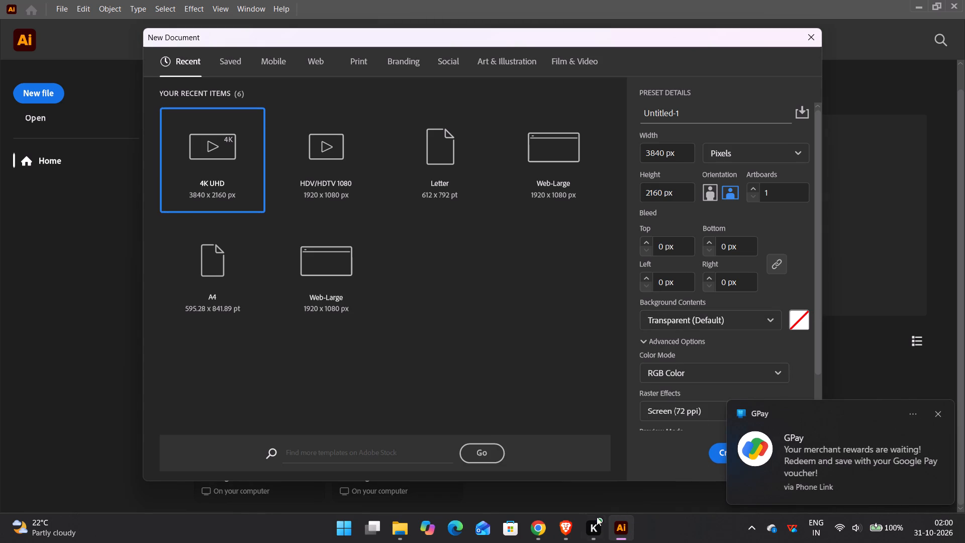
# Switch to the YouTube page in the Brave browser and search for signature.
pyautogui.click(573, 519)
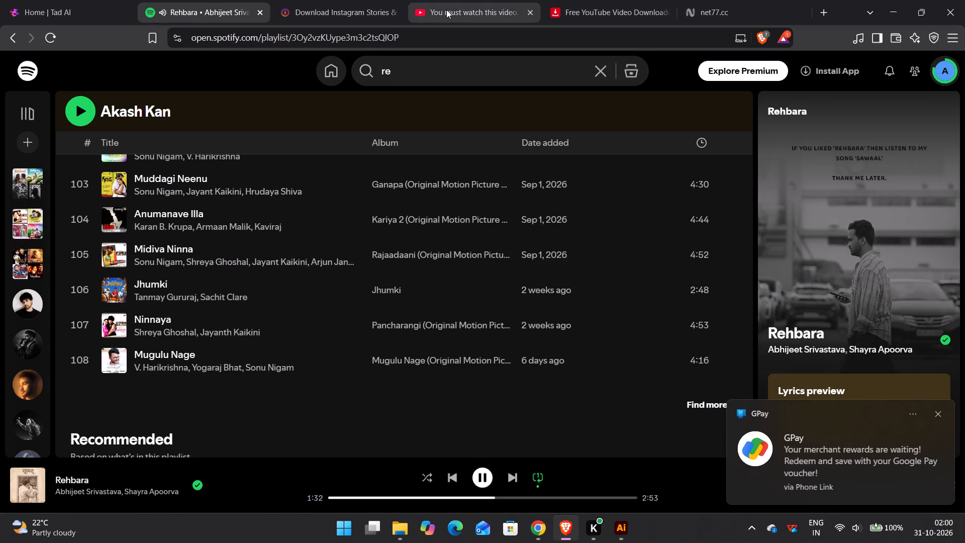
pyautogui.click(446, 10)
pyautogui.moveTo(395, 68); pyautogui.dragTo(222, 102)
pyautogui.press('s')
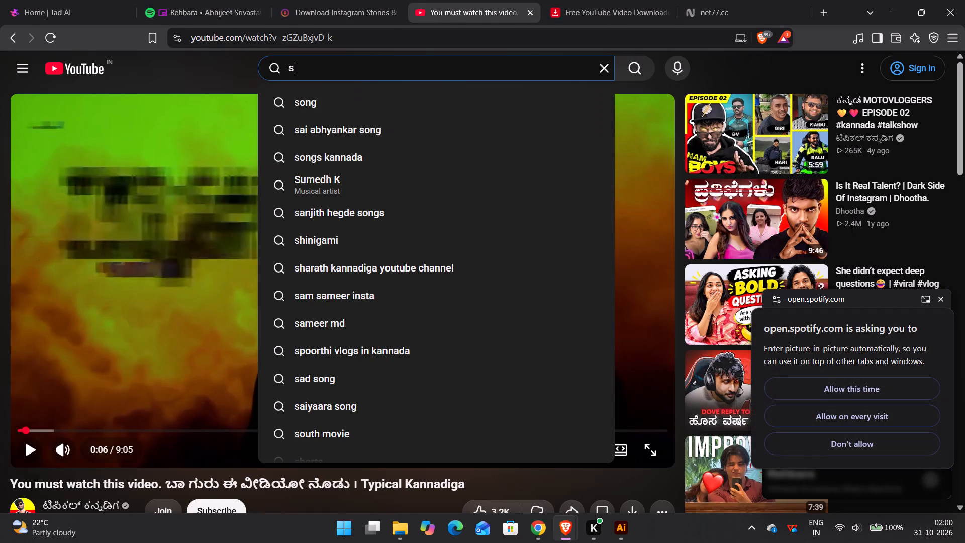
pyautogui.write('ignat')
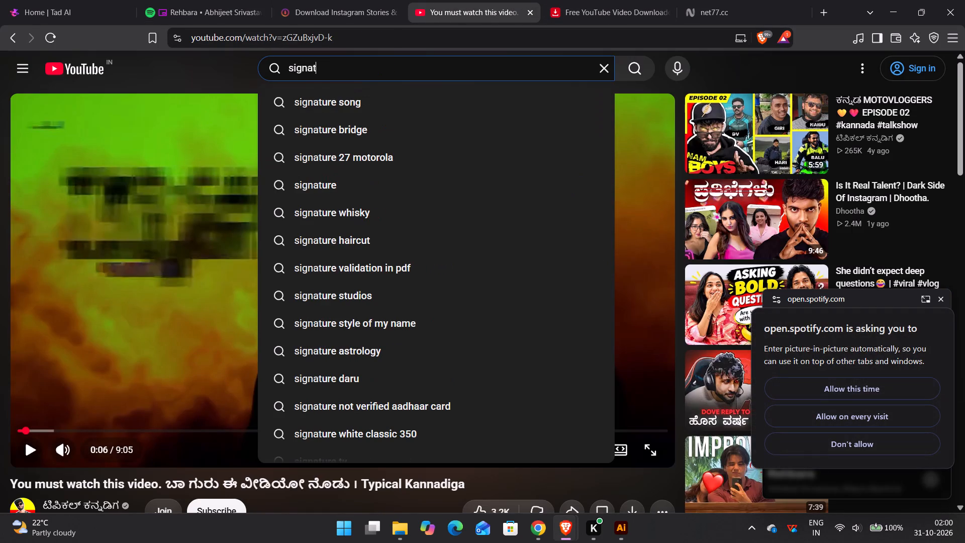
pyautogui.press('Down')
pyautogui.press('Down')
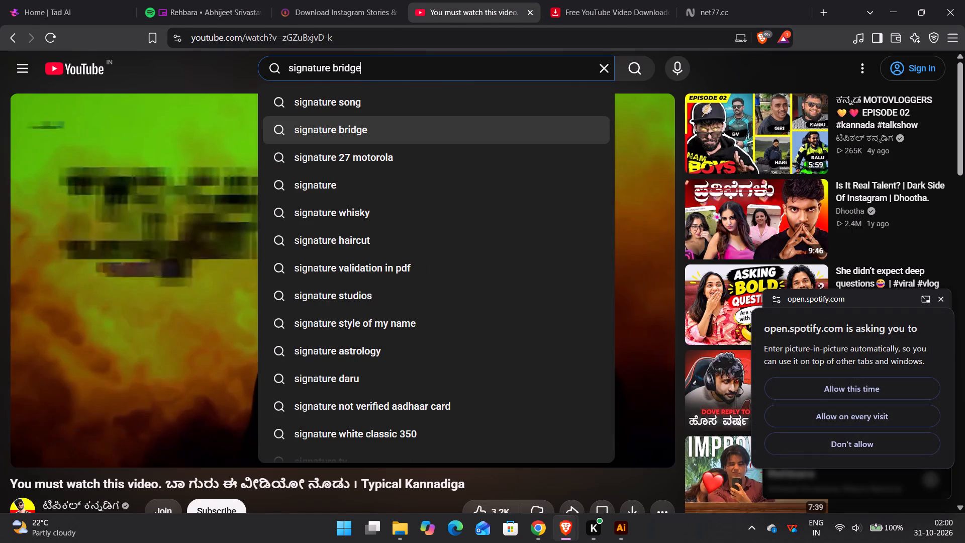
pyautogui.press('Up')
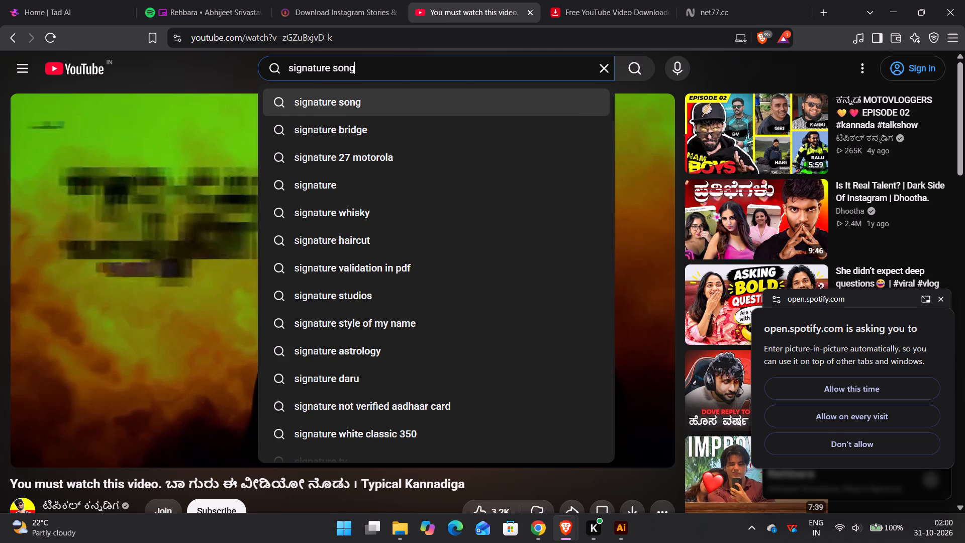
pyautogui.press('Down')
pyautogui.press('Down')
pyautogui.press('Down')
pyautogui.press('Return')
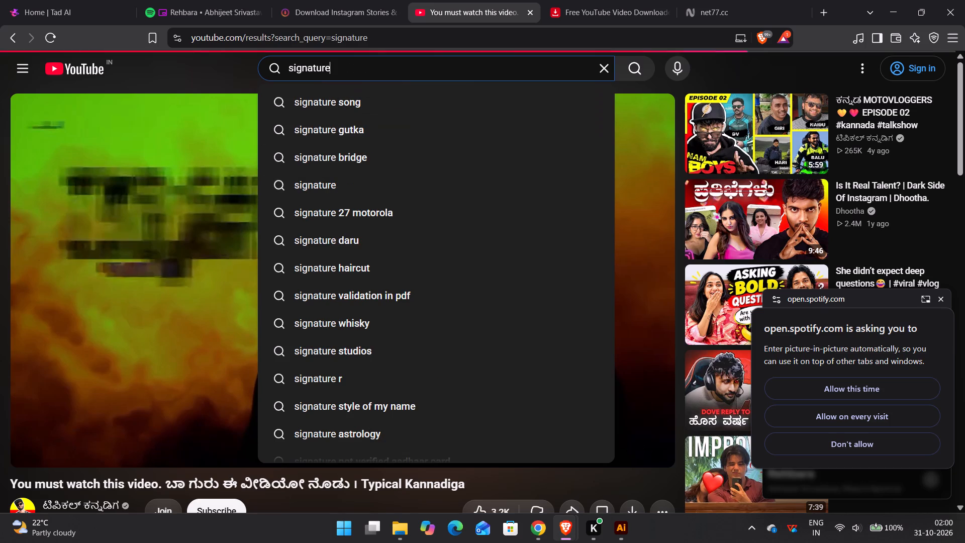
# Skim the signature video results and open the search query for editing.
pyautogui.hscroll(-1, 387, 284)
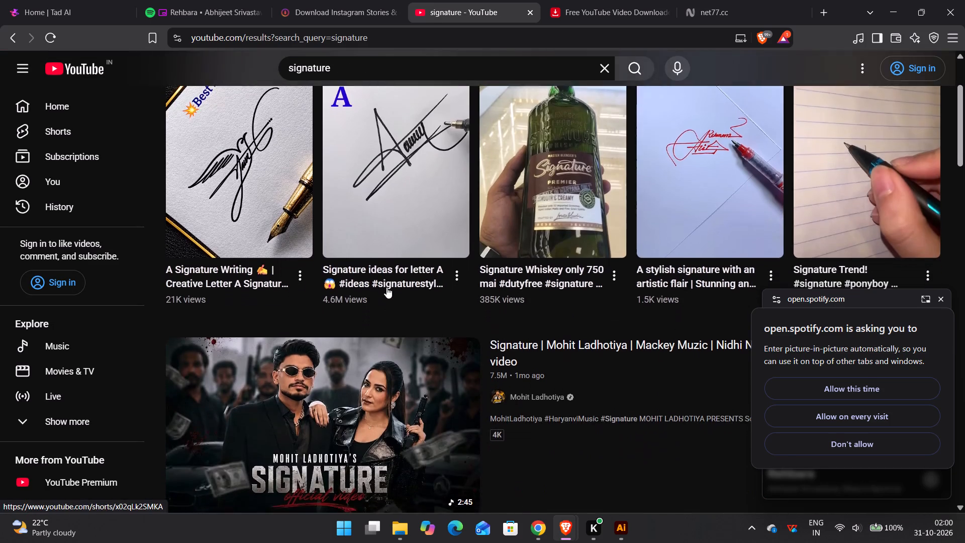
pyautogui.hscroll(-1, 387, 287)
pyautogui.click(353, 64)
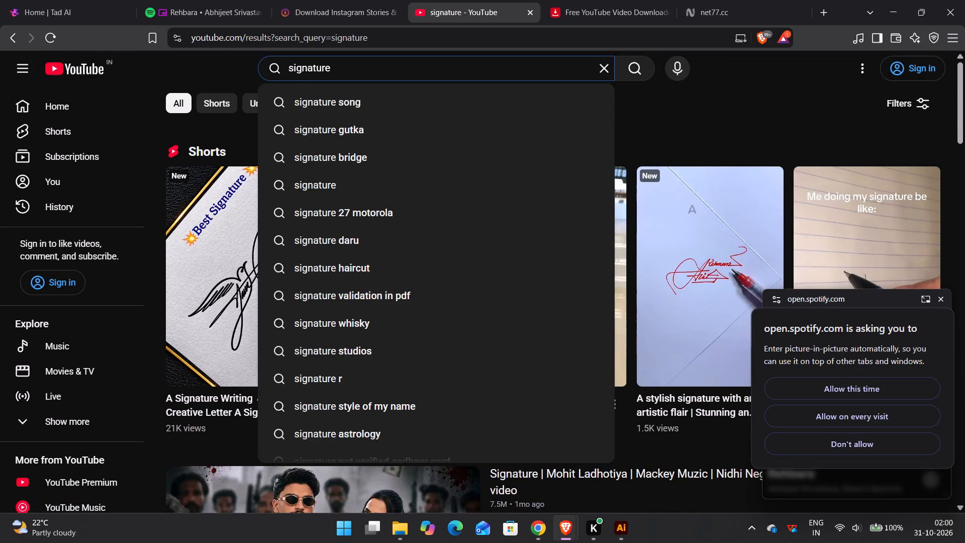
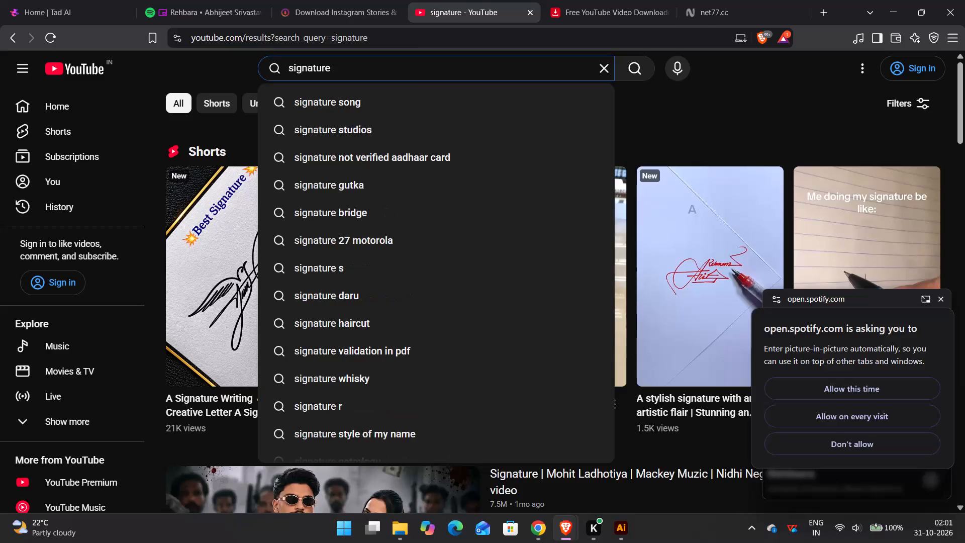
# Search YouTube for signature edit and look through the video results.
pyautogui.write('edit')
pyautogui.press('Return')
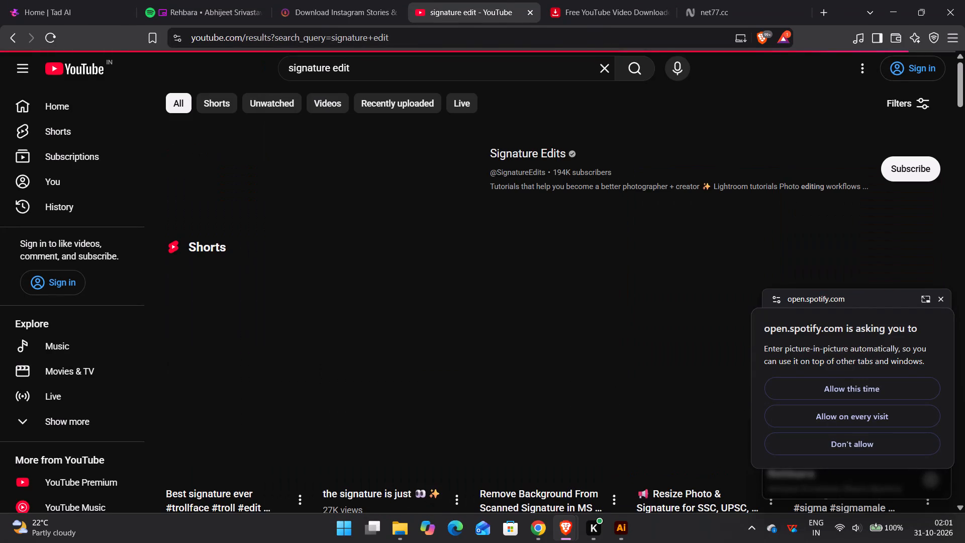
pyautogui.scroll(-5, 412, 172)
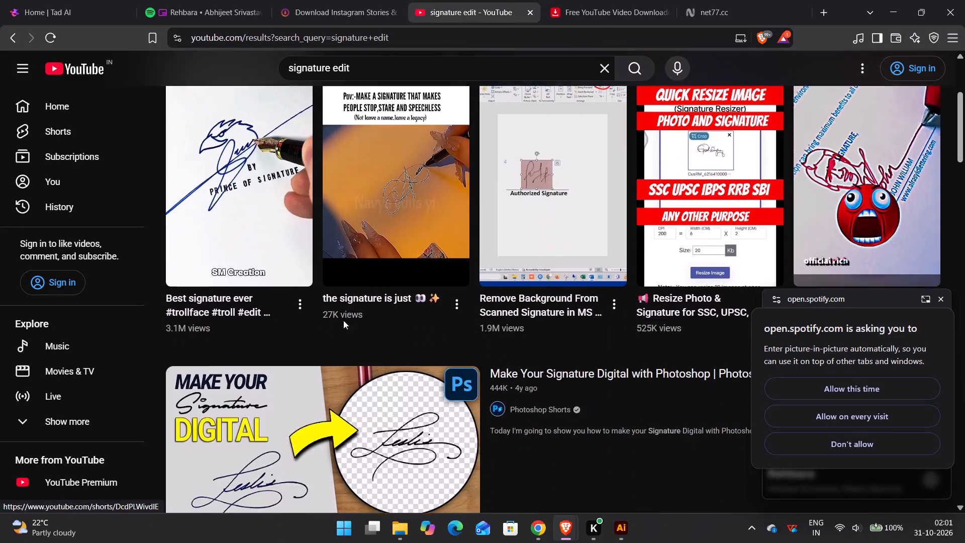
pyautogui.scroll(-3, 367, 377)
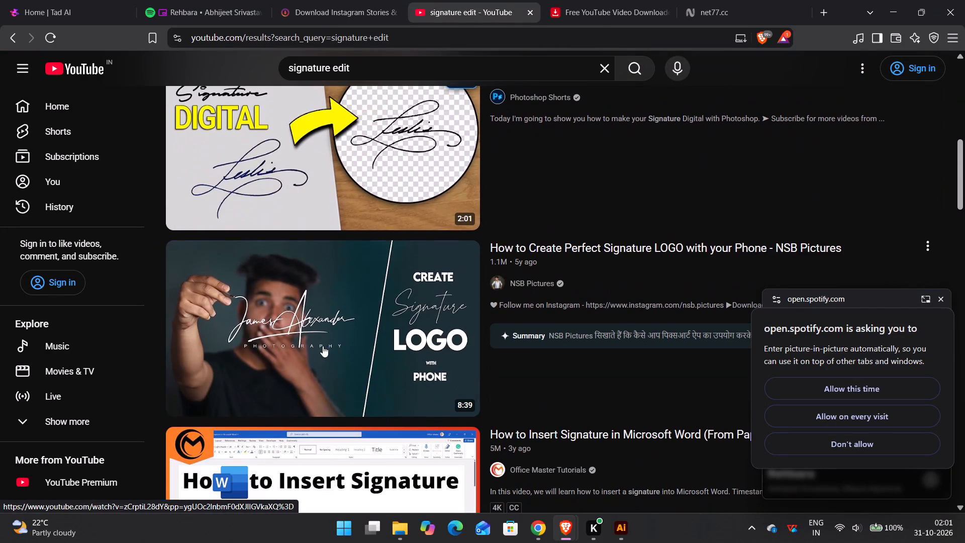
pyautogui.hscroll(-1, 344, 348)
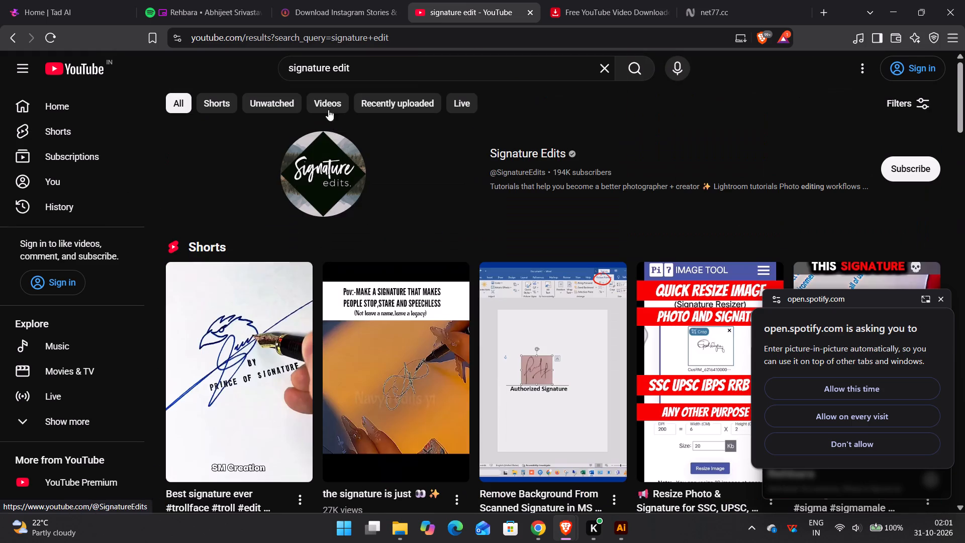
# Refine the YouTube search to signature style edit.
pyautogui.click(360, 63)
pyautogui.press('Left')
pyautogui.press('Left')
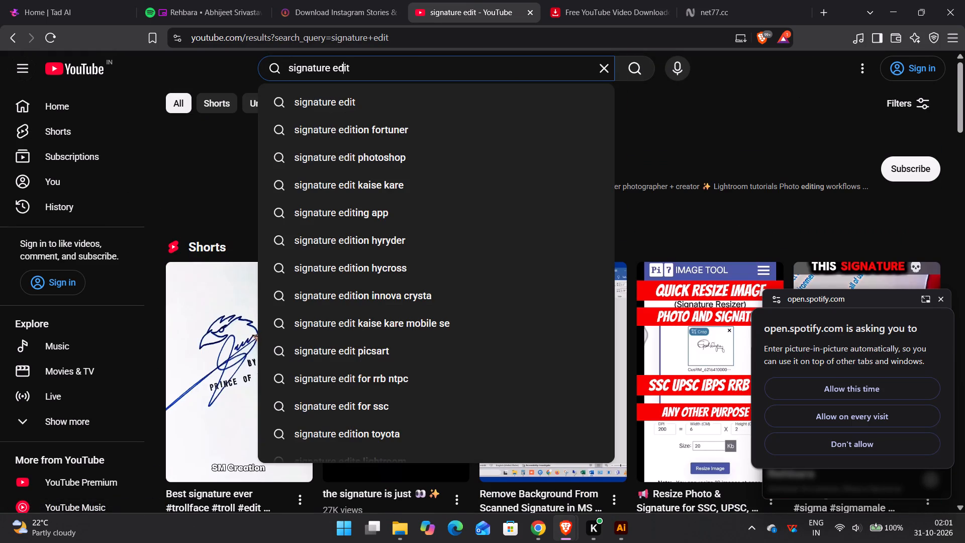
pyautogui.press('Left')
pyautogui.press('Left')
pyautogui.write('style')
pyautogui.press('space')
pyautogui.press('Return')
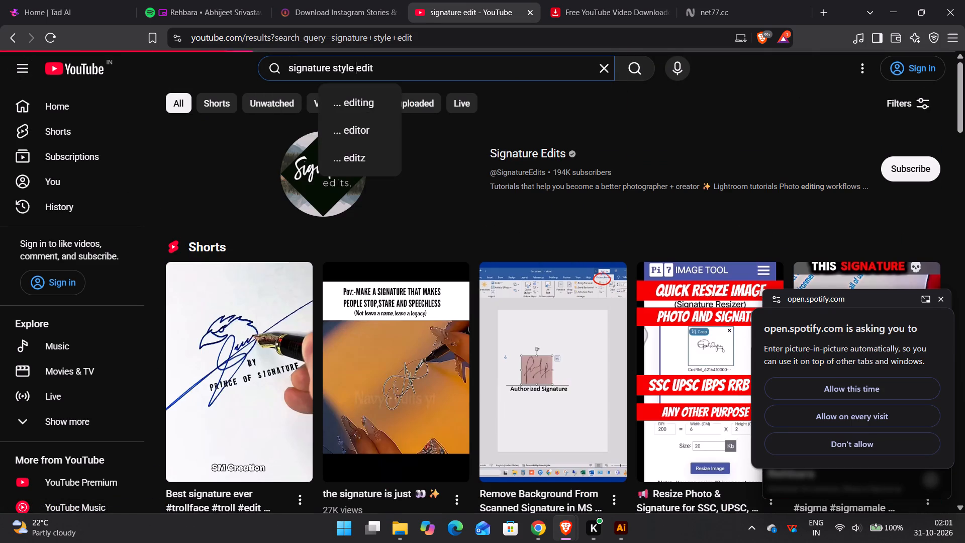
# Open the video Signature Style Text Animation in After Effects and review its section on importing an Illustrator logo.
pyautogui.scroll(-2, 247, 367)
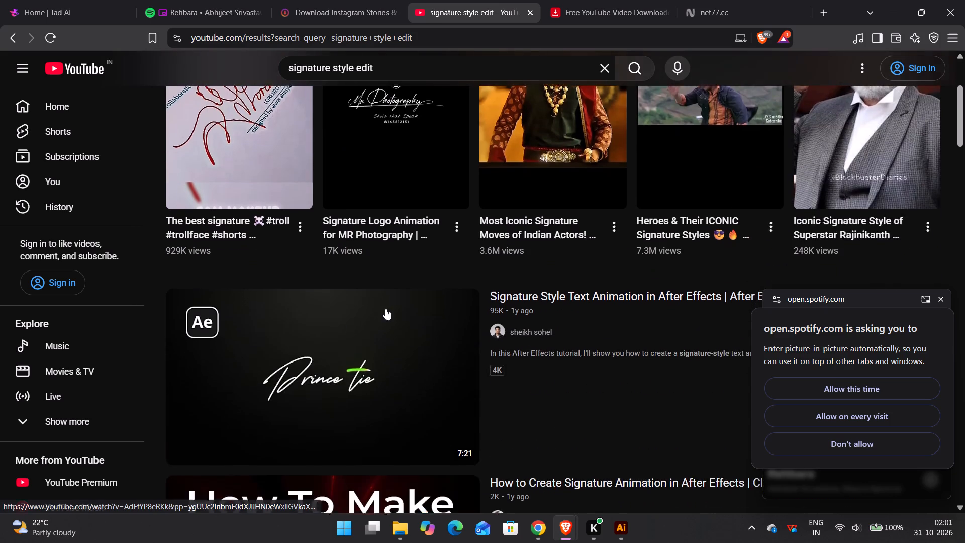
pyautogui.scroll(-2, 385, 309)
pyautogui.click(369, 288)
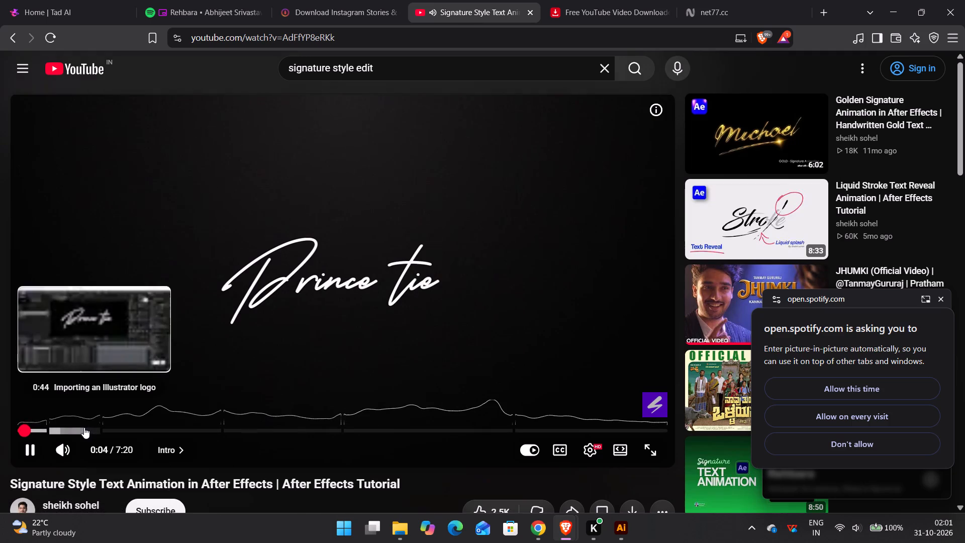
pyautogui.click(61, 428)
pyautogui.click(49, 430)
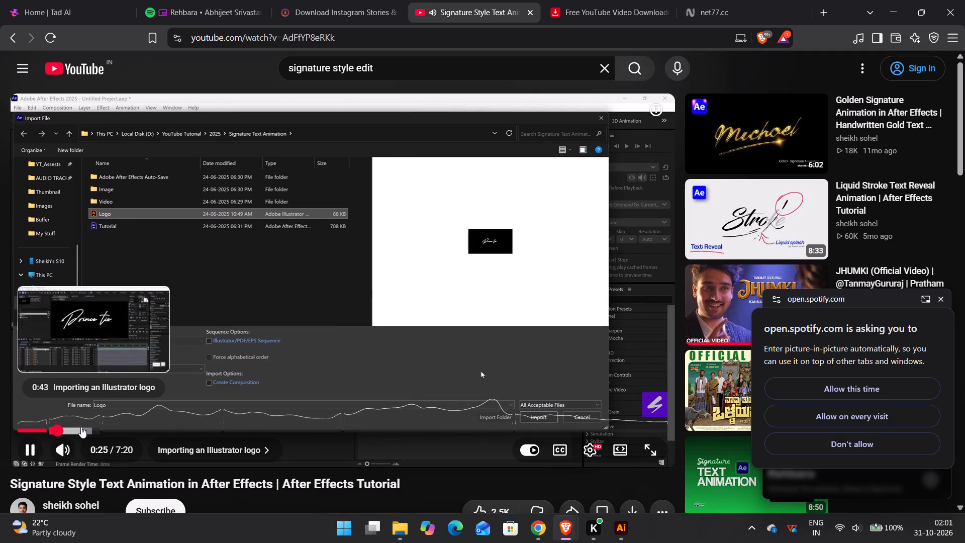
pyautogui.click(90, 427)
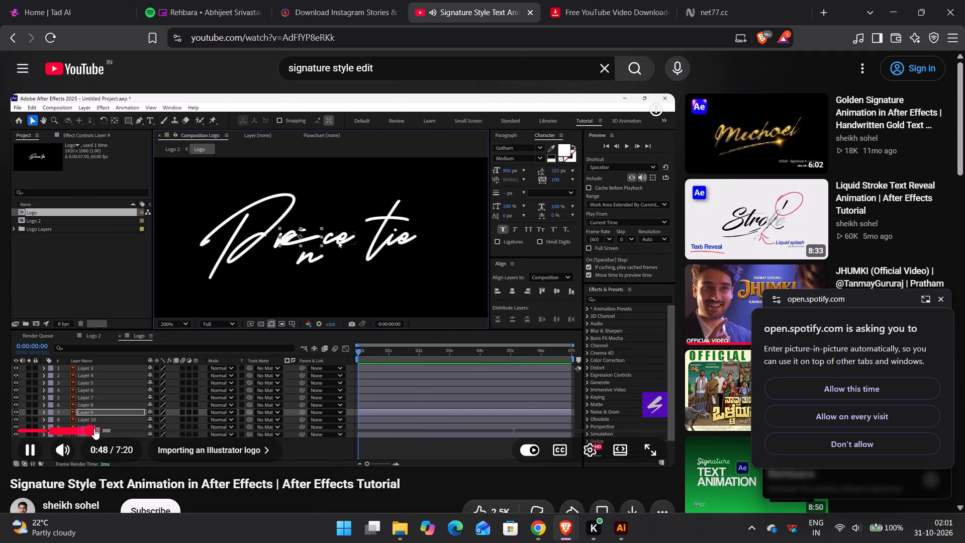
pyautogui.click(314, 325)
pyautogui.scroll(-1, 332, 360)
pyautogui.scroll(1, 332, 365)
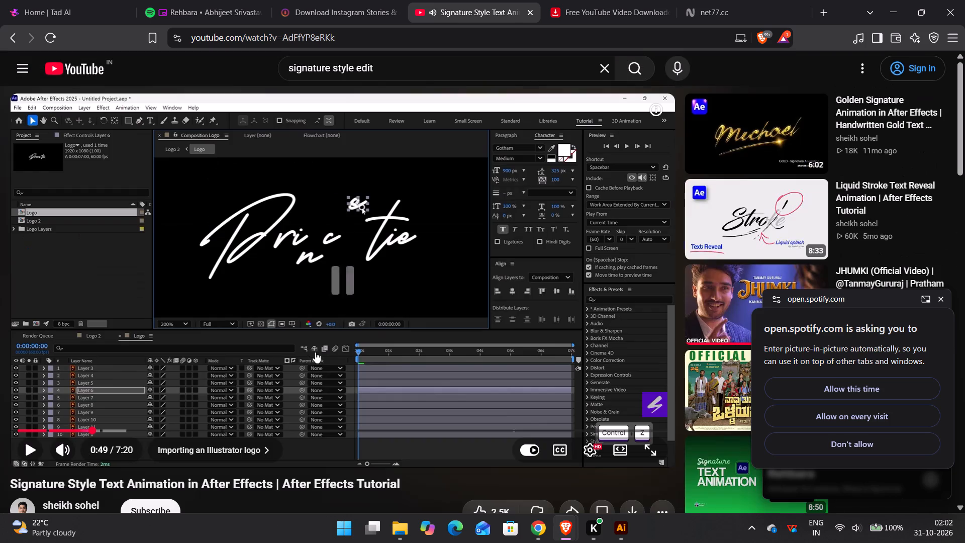
pyautogui.press('space')
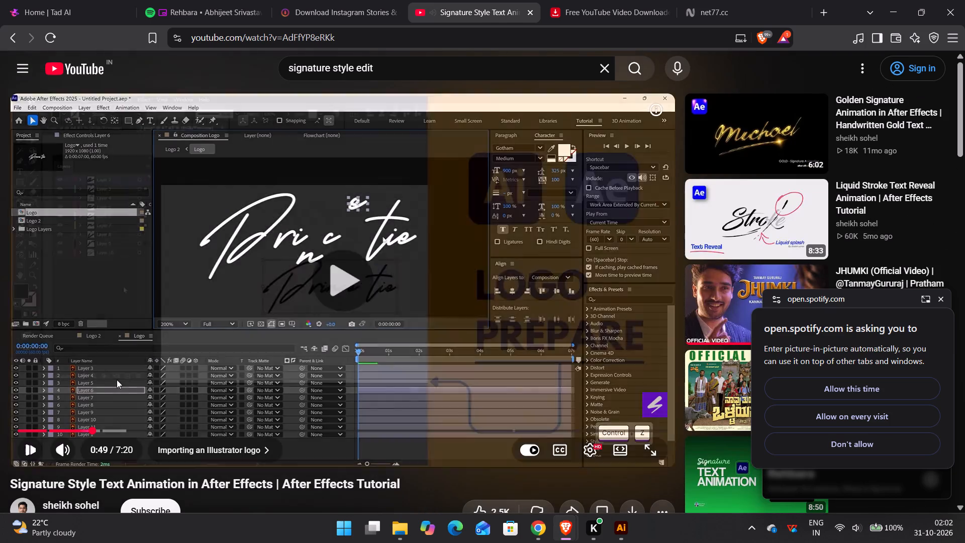
pyautogui.press('Left')
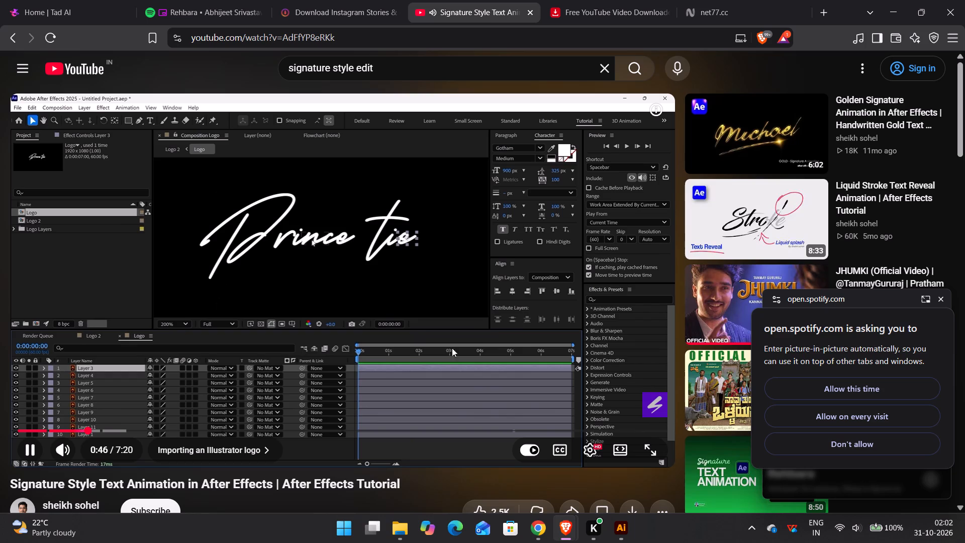
# Open the linked video How to Prepare a Logo in Illustrator for After Effects Animation and pause it at the start.
pyautogui.click(653, 110)
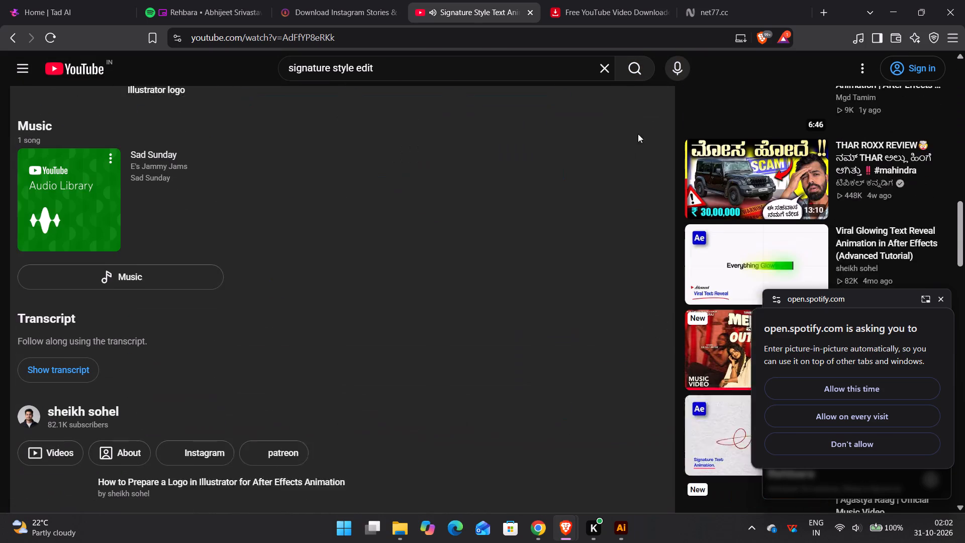
pyautogui.click(58, 462)
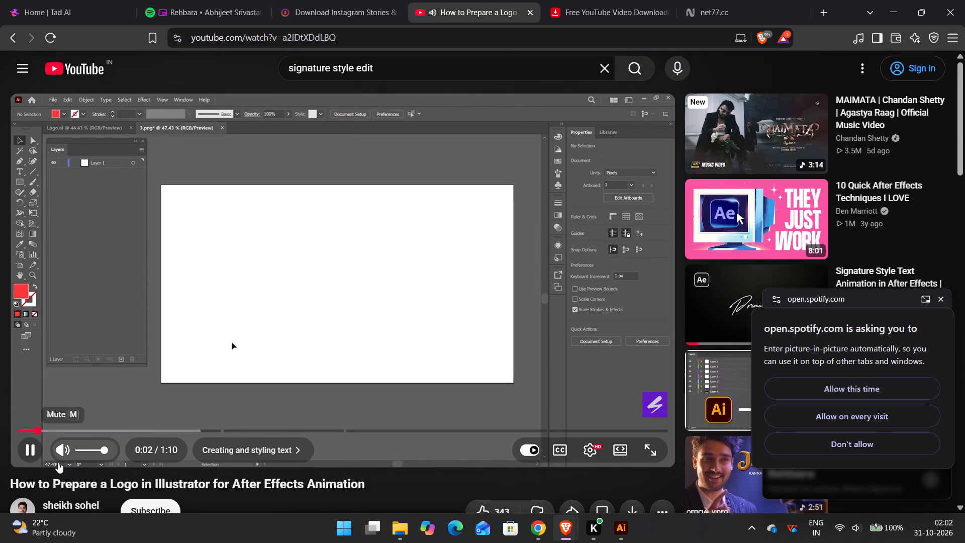
pyautogui.click(313, 299)
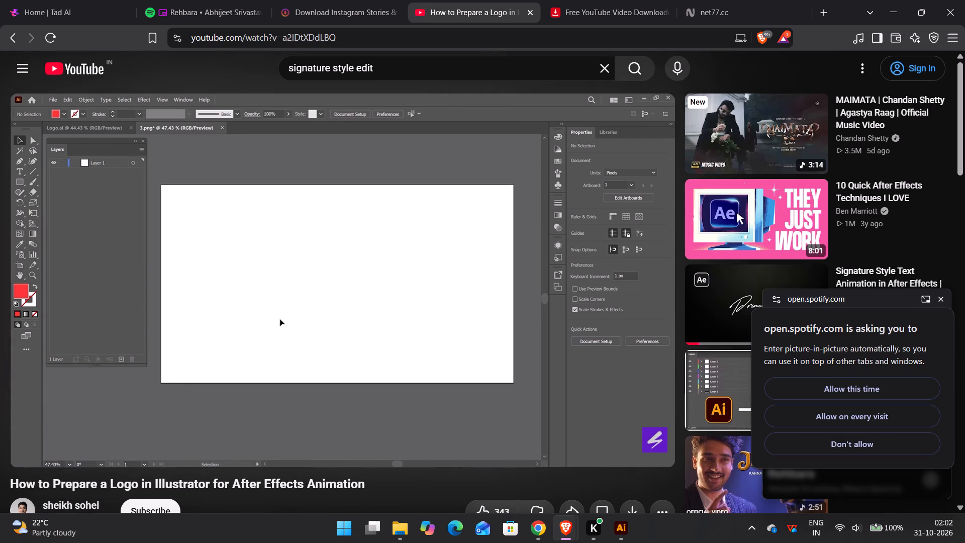
pyautogui.press('Left')
pyautogui.press('Left')
pyautogui.press('Left')
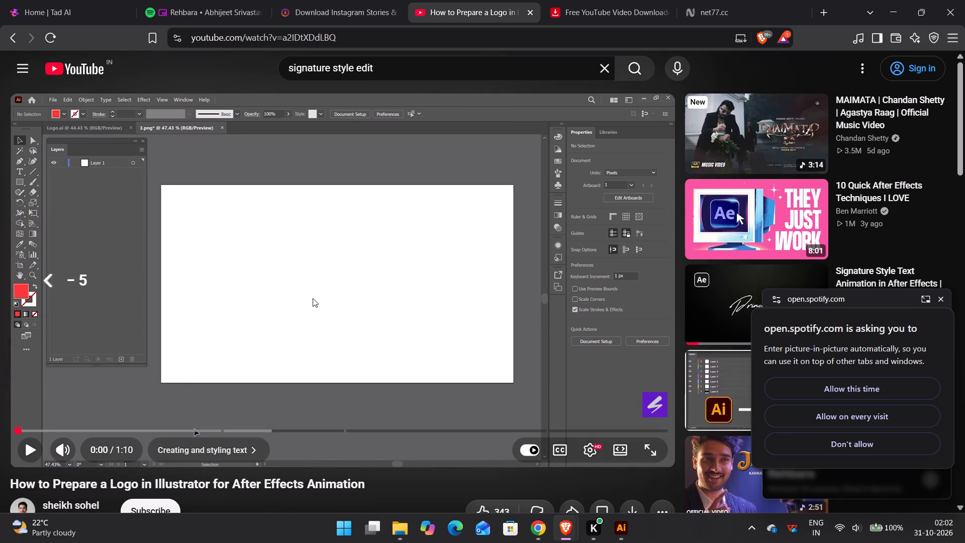
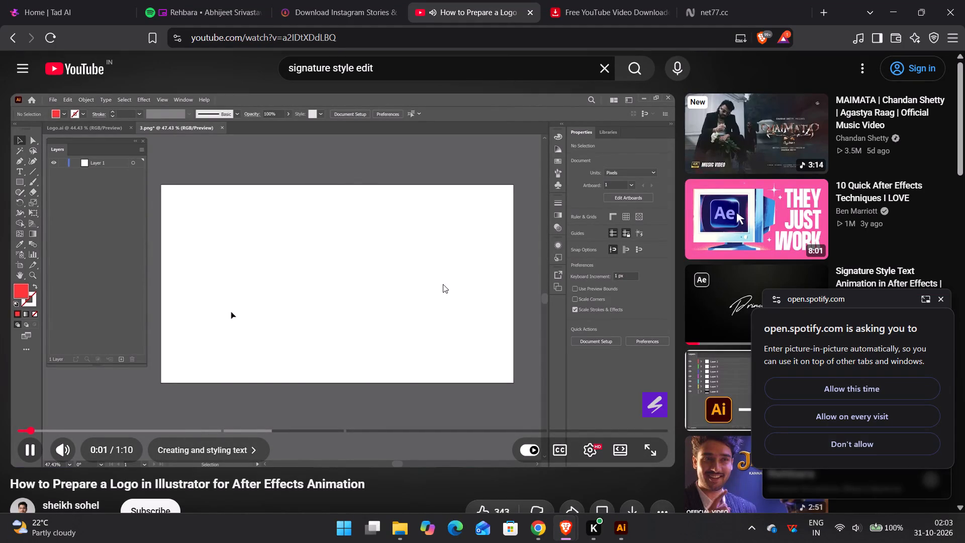
# Switch to Illustrator and decline the Spotify request for automatic picture-in-picture.
pyautogui.click(415, 292)
pyautogui.click(618, 534)
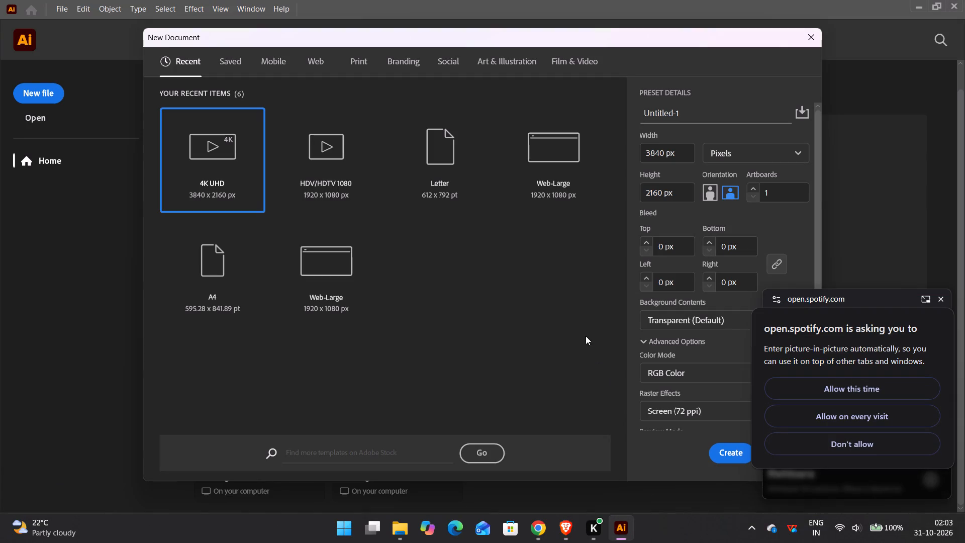
pyautogui.click(778, 240)
pyautogui.click(885, 445)
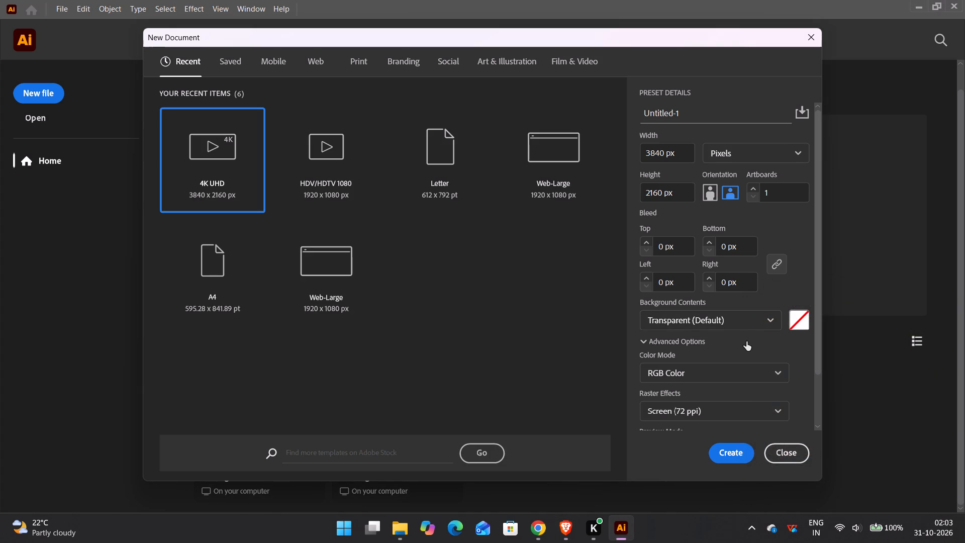
# Set the background contents to White and create the 3840 x 2160 px document.
pyautogui.click(764, 332)
pyautogui.click(750, 321)
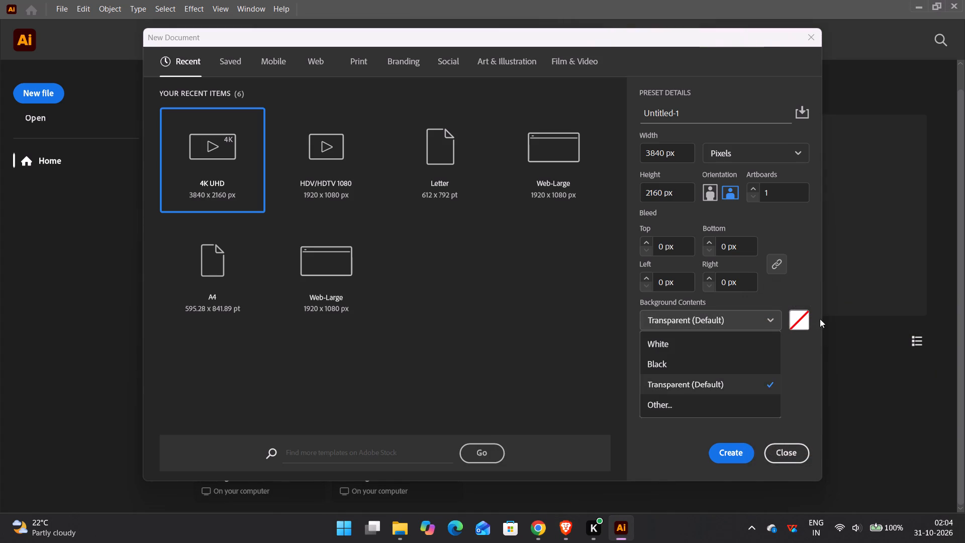
pyautogui.click(680, 343)
pyautogui.click(737, 449)
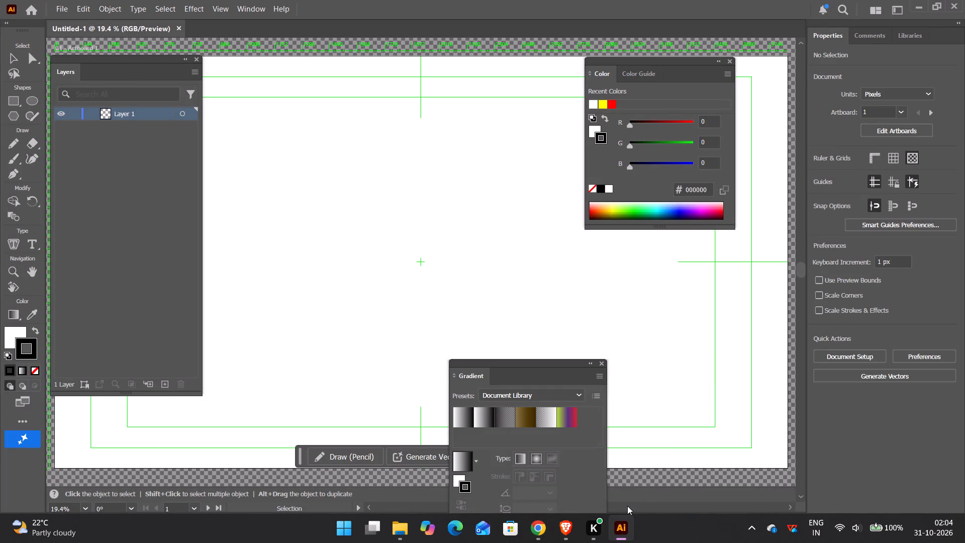
# Add a point text reading Raj_ThePov near the centre of the artboard.
pyautogui.click(321, 245)
pyautogui.press('t')
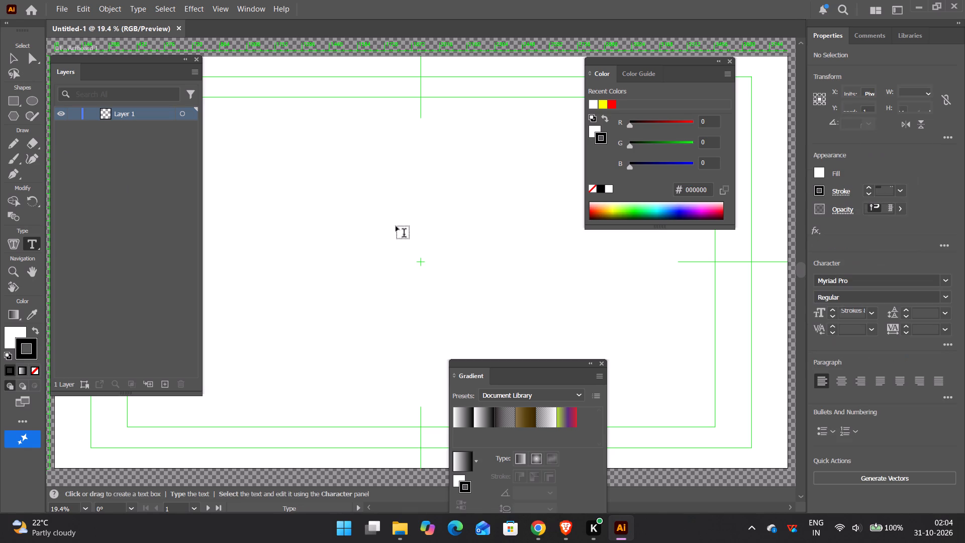
pyautogui.click(368, 269)
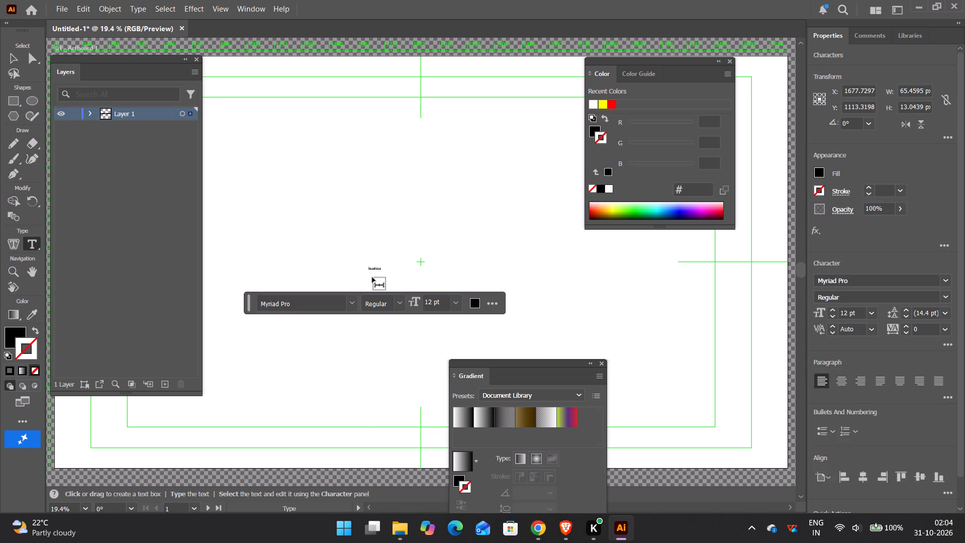
pyautogui.write('Ra')
pyautogui.press('j')
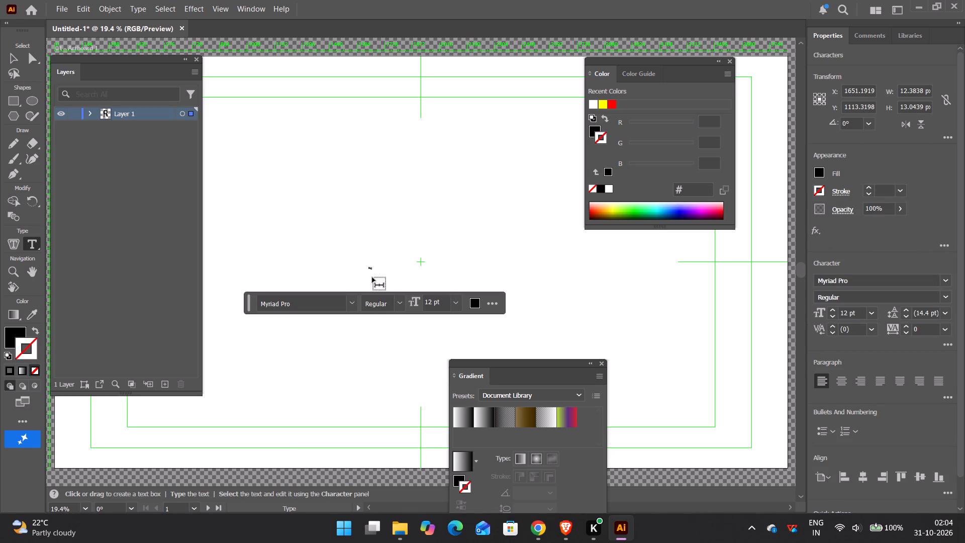
pyautogui.hotkey('shift', '_')
pyautogui.hotkey('shift', 't')
pyautogui.write('he')
pyautogui.write('Pov')
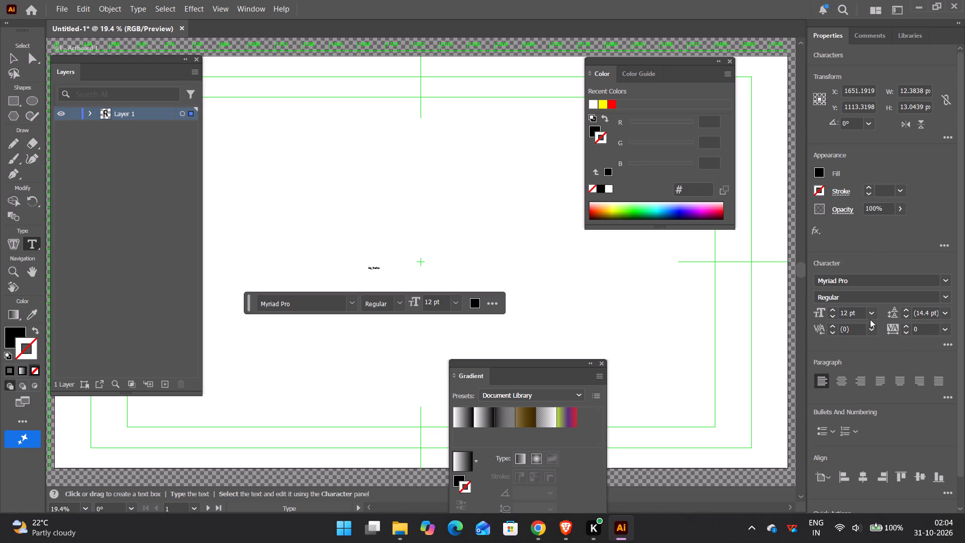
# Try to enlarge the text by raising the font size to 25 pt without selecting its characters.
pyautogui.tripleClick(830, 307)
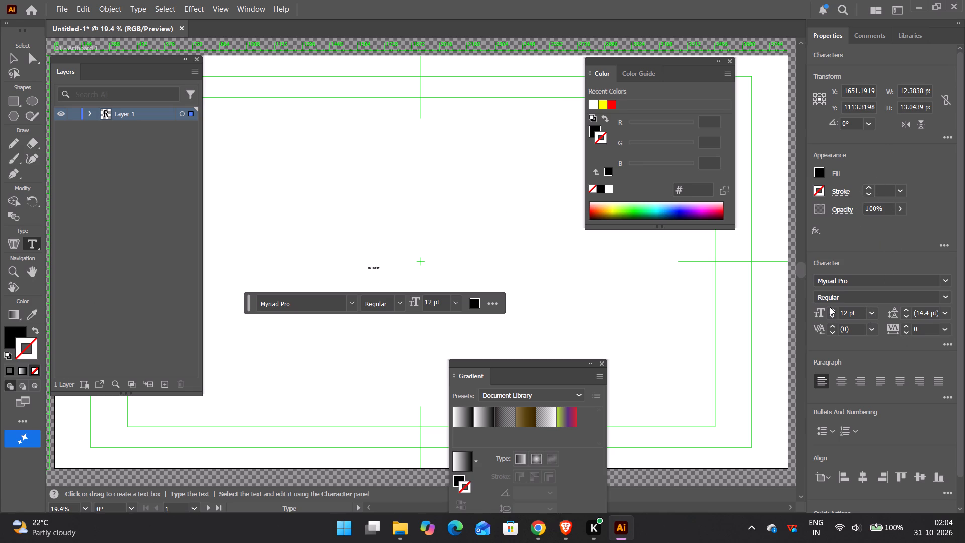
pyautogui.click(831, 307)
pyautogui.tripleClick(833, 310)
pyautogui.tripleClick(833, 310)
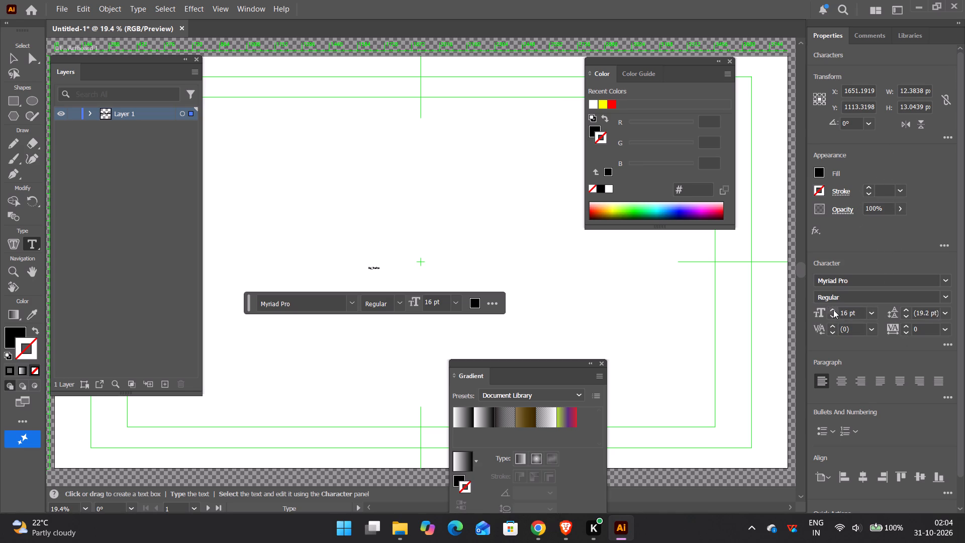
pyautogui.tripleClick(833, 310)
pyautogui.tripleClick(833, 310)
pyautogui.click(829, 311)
# Select all of the Raj_ThePov text and raise its font size to 22 pt.
pyautogui.hotkey('ctrl', 'a')
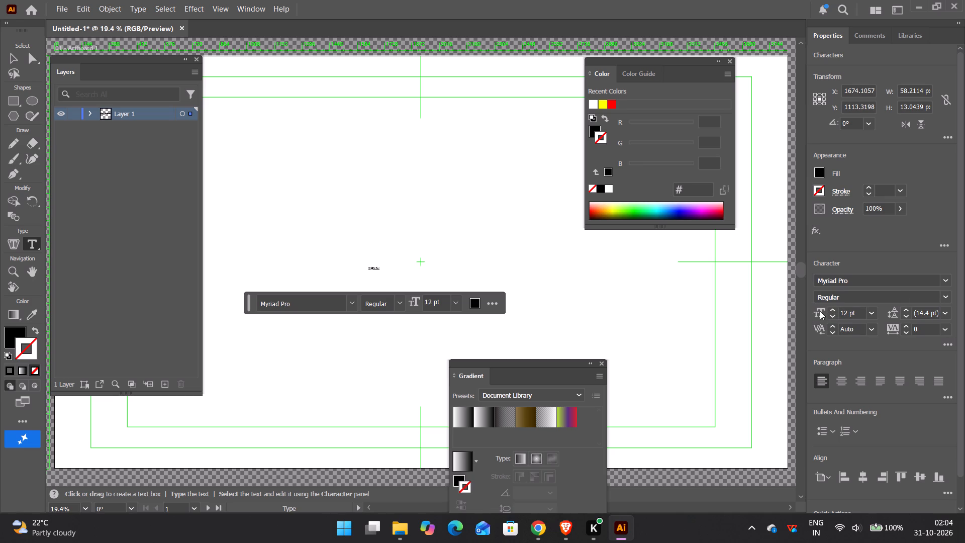
pyautogui.tripleClick(836, 309)
pyautogui.tripleClick(836, 309)
pyautogui.tripleClick(836, 309)
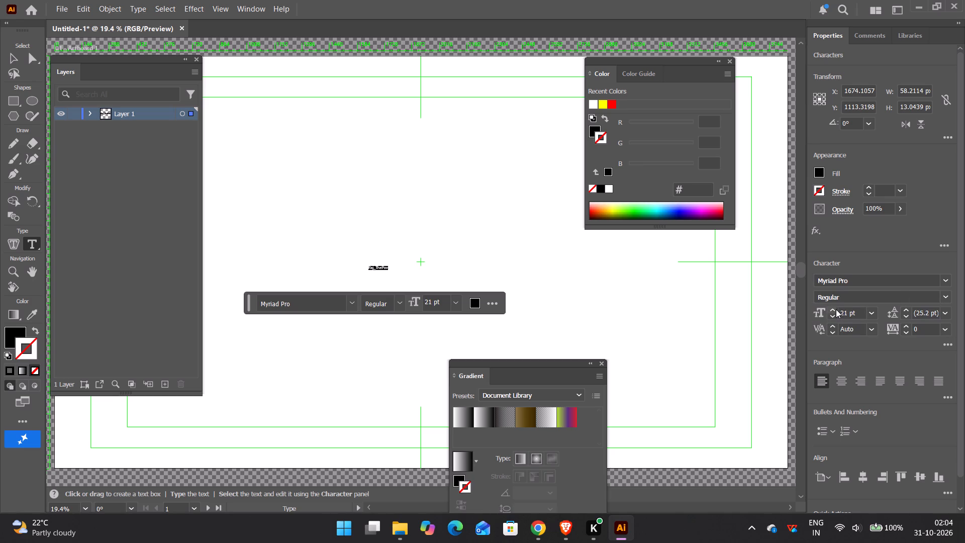
pyautogui.click(836, 309)
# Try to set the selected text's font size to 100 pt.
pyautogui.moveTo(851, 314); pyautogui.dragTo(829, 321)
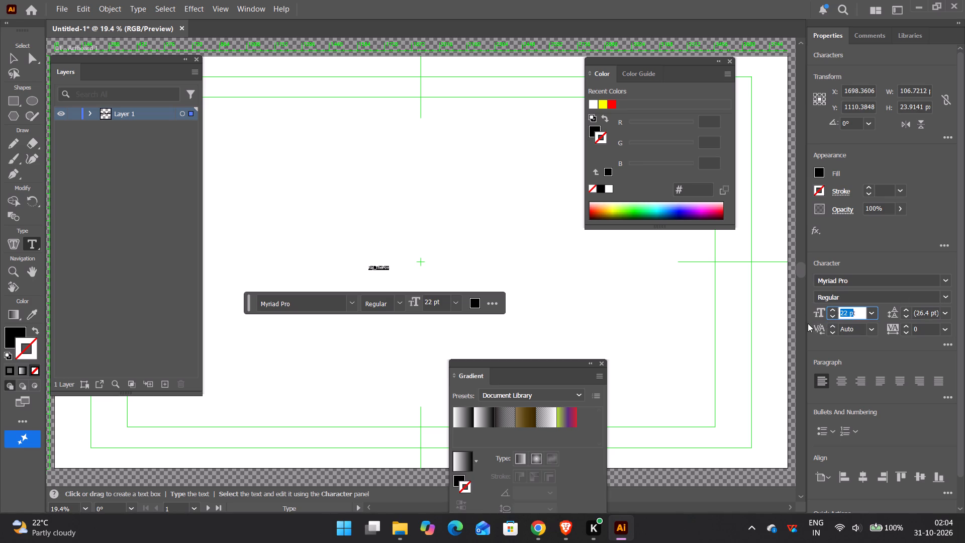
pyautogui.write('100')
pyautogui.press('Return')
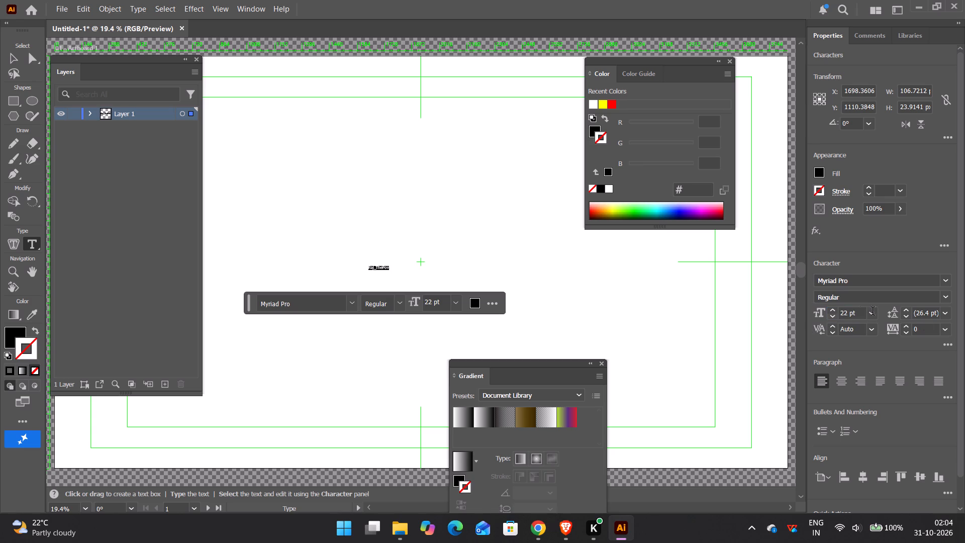
# Raise the selected text's font size to 34 pt.
pyautogui.tripleClick(829, 307)
pyautogui.tripleClick(829, 307)
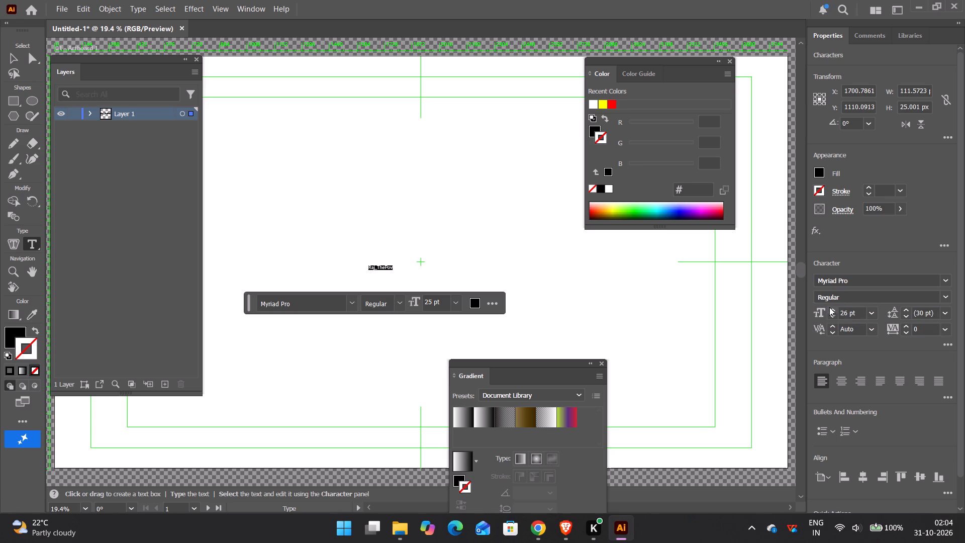
pyautogui.tripleClick(829, 307)
pyautogui.tripleClick(829, 308)
pyautogui.doubleClick(839, 313)
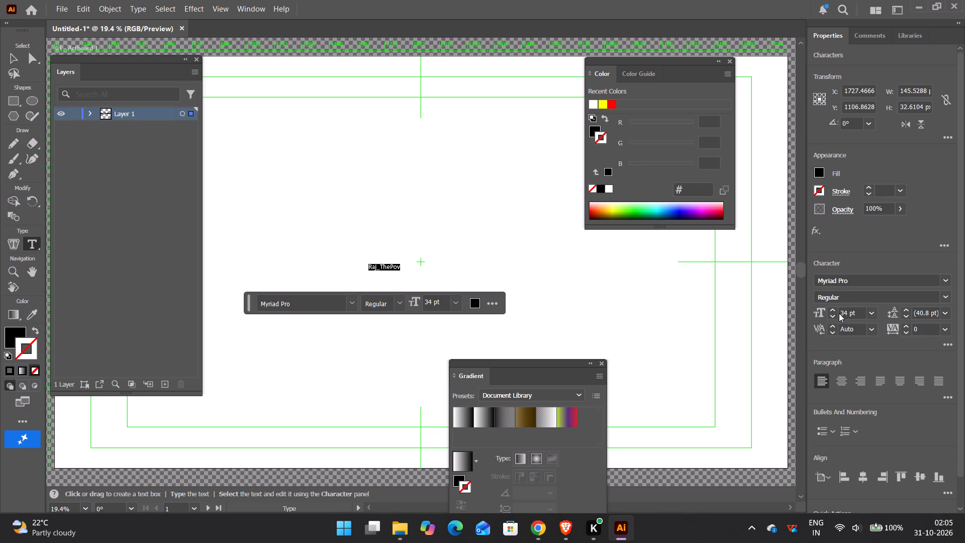
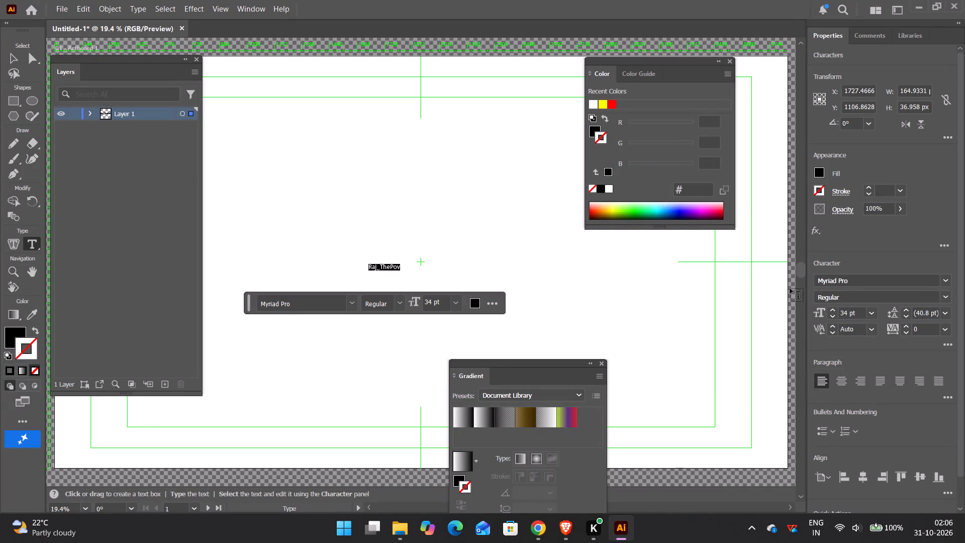
# Browse the font list and apply Karstar Free Regular to the selected Raj_ThePov text.
pyautogui.click(873, 280)
pyautogui.click(941, 279)
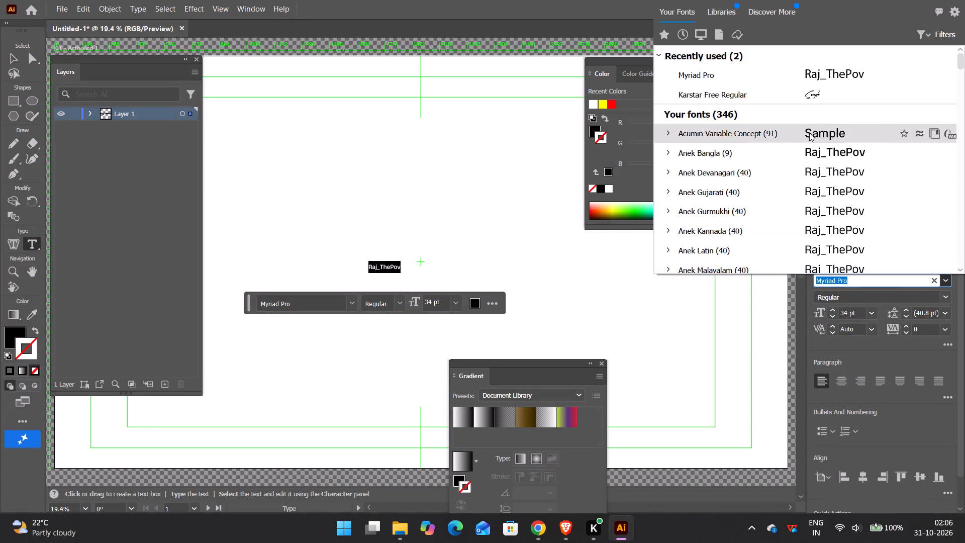
pyautogui.scroll(-3, 800, 175)
pyautogui.scroll(2, 769, 167)
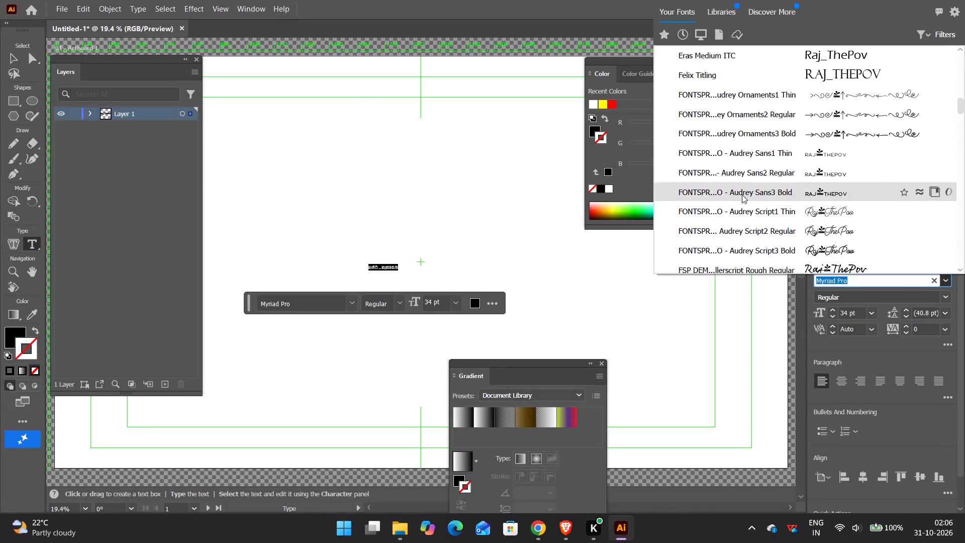
pyautogui.scroll(1, 735, 209)
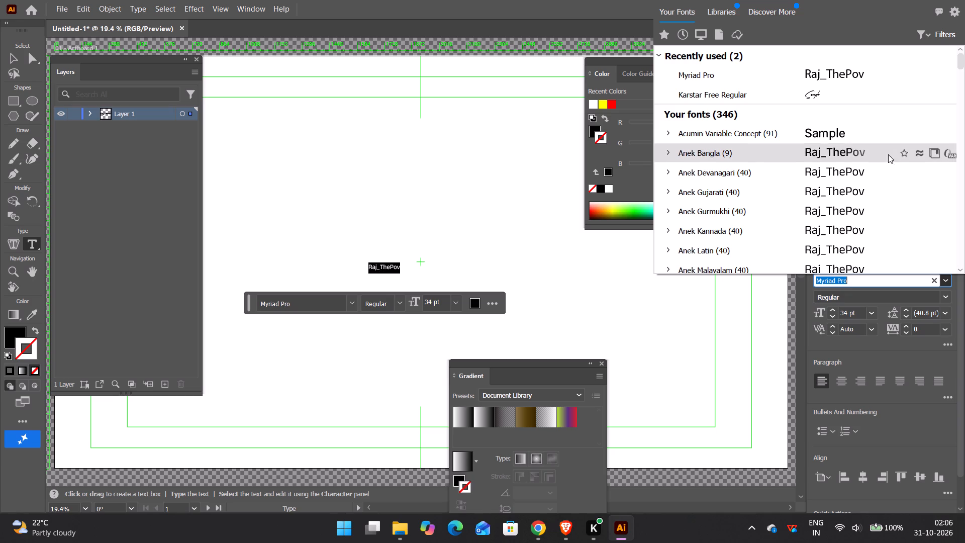
pyautogui.moveTo(962, 60); pyautogui.dragTo(959, 74)
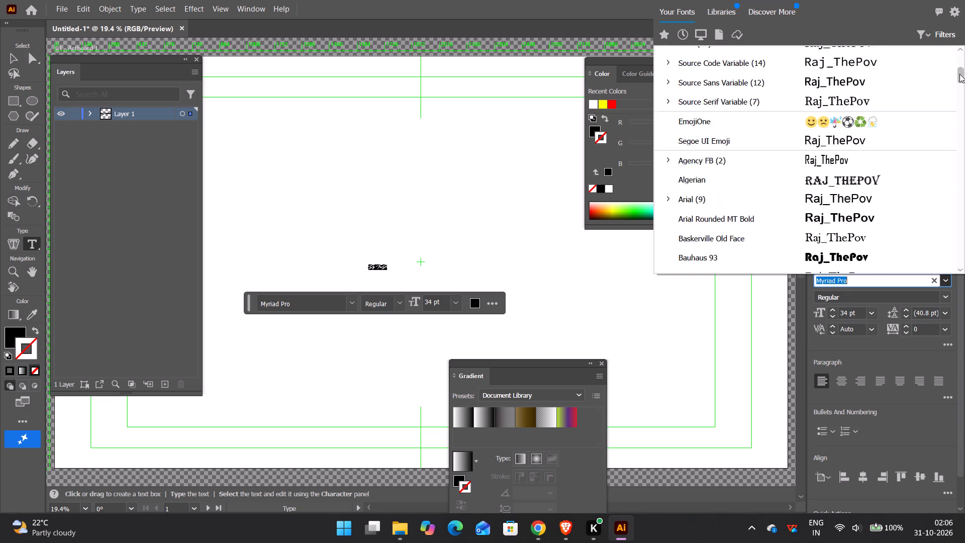
pyautogui.moveTo(959, 74); pyautogui.dragTo(959, 60)
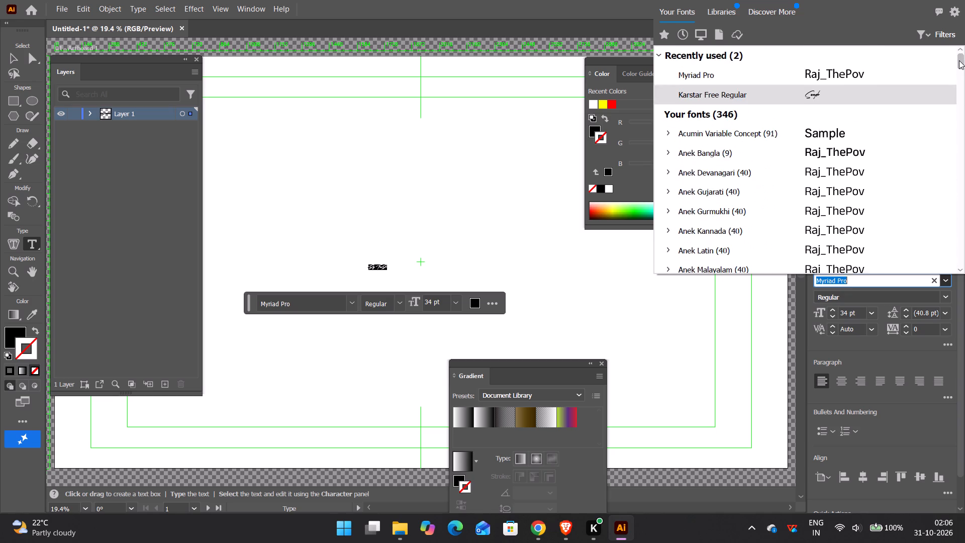
pyautogui.moveTo(959, 60); pyautogui.dragTo(961, 54)
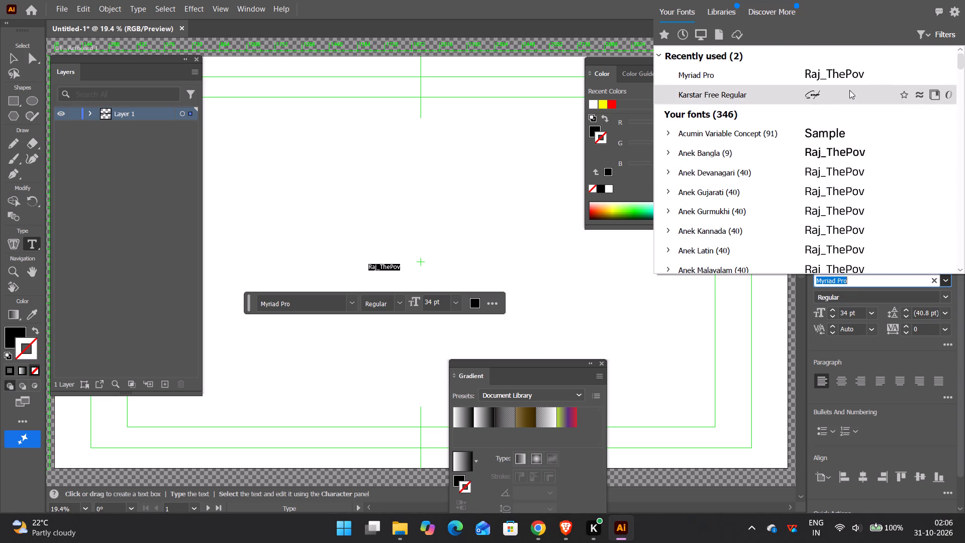
pyautogui.click(752, 101)
pyautogui.click(496, 257)
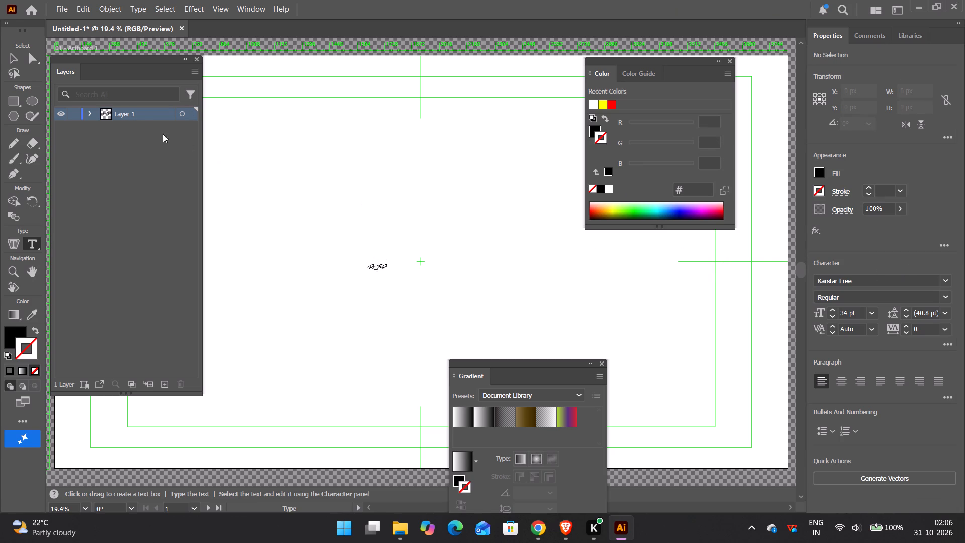
# Select all characters of the signature text and set their font size to 72 pt.
pyautogui.click(132, 111)
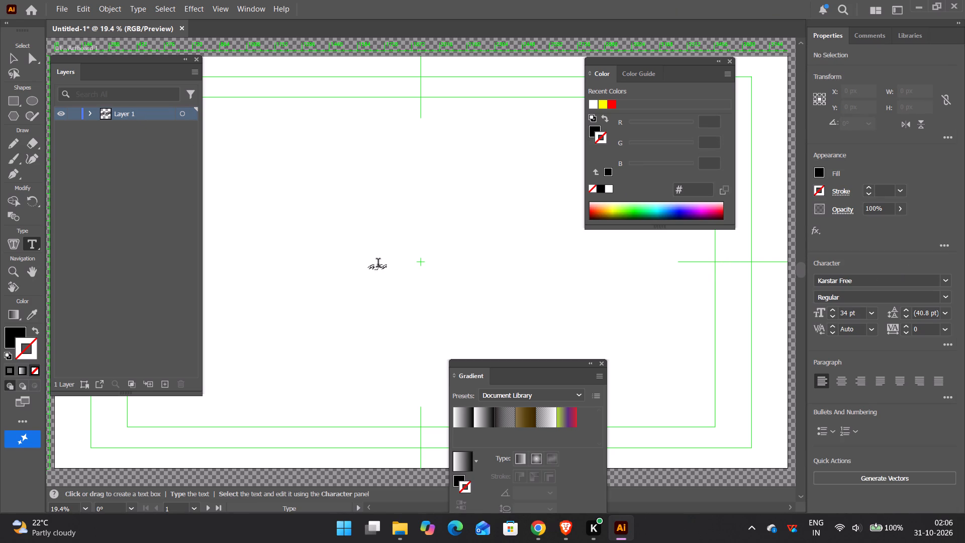
pyautogui.click(378, 264)
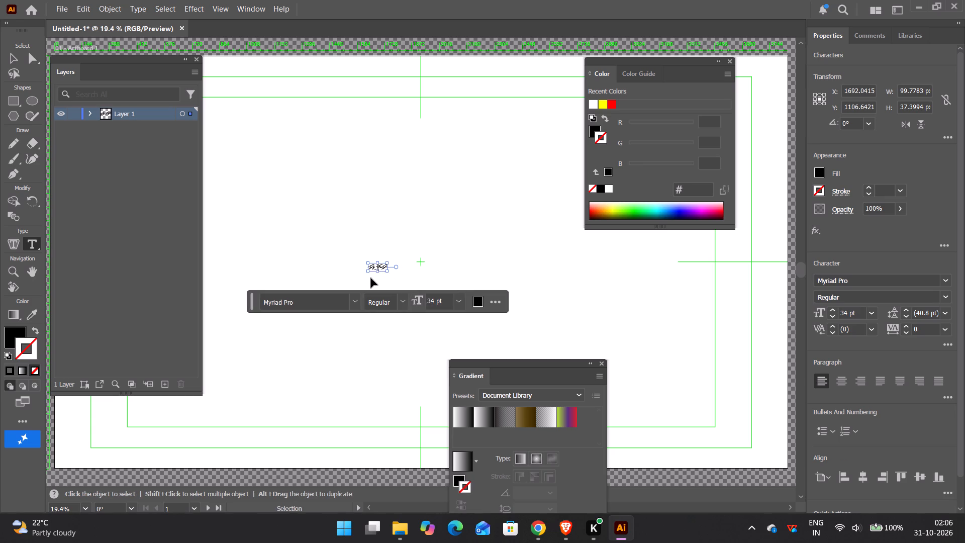
pyautogui.hotkey('ctrl', 'a')
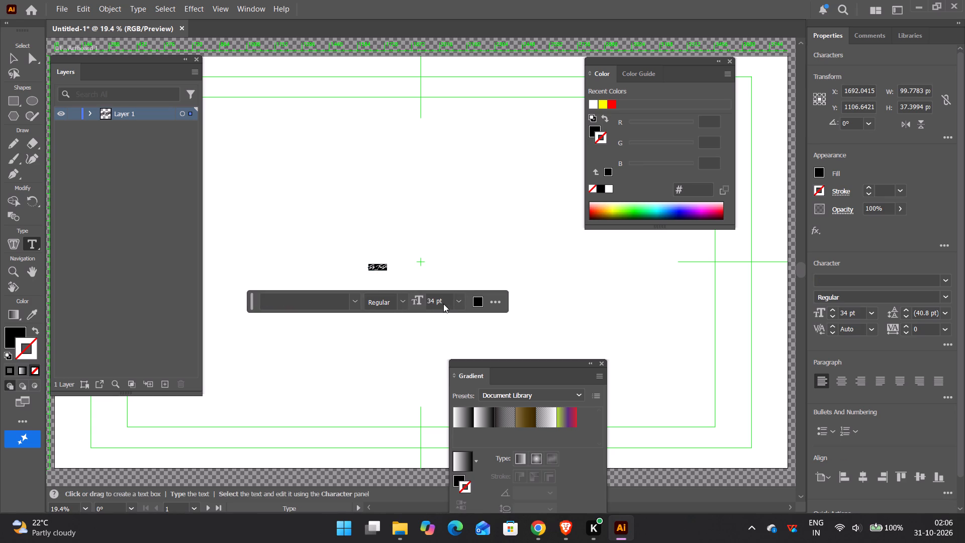
pyautogui.click(453, 303)
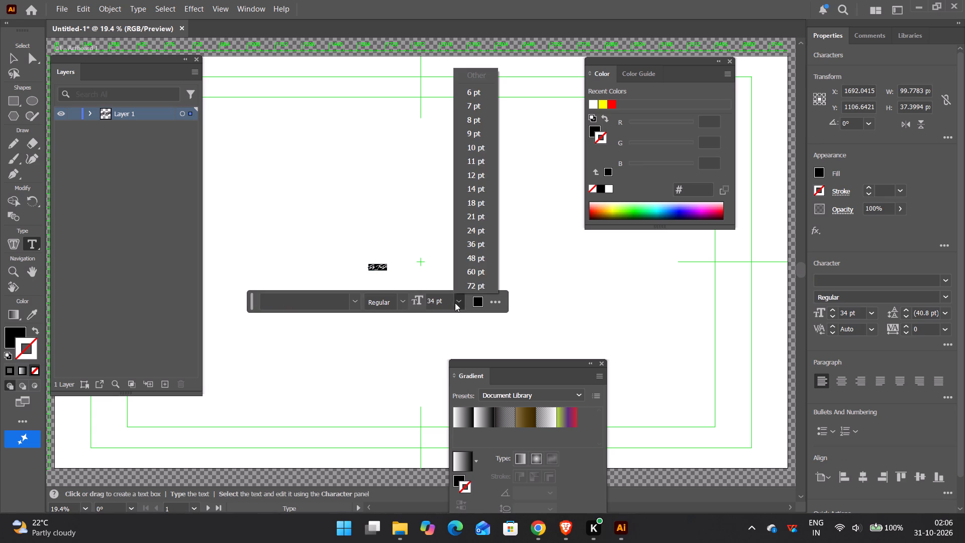
pyautogui.scroll(-3, 478, 228)
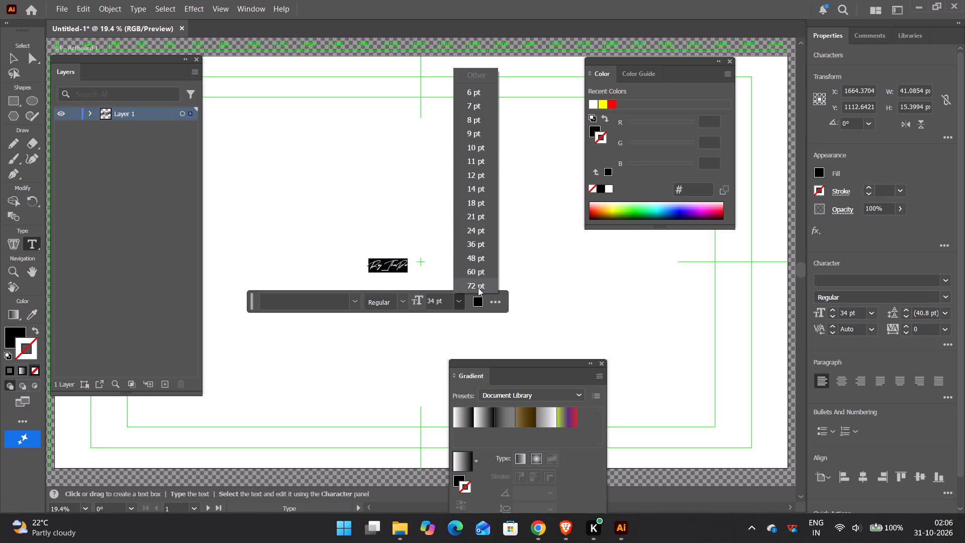
pyautogui.click(470, 287)
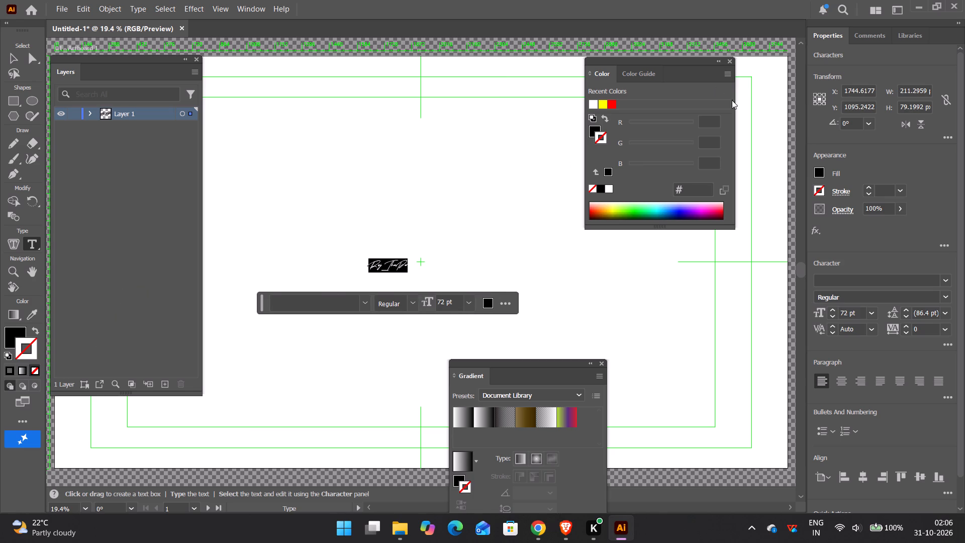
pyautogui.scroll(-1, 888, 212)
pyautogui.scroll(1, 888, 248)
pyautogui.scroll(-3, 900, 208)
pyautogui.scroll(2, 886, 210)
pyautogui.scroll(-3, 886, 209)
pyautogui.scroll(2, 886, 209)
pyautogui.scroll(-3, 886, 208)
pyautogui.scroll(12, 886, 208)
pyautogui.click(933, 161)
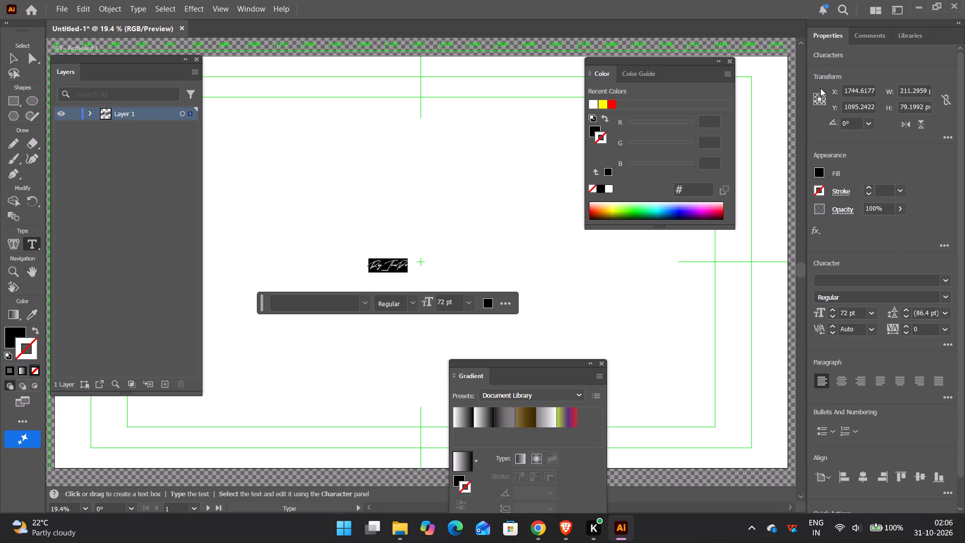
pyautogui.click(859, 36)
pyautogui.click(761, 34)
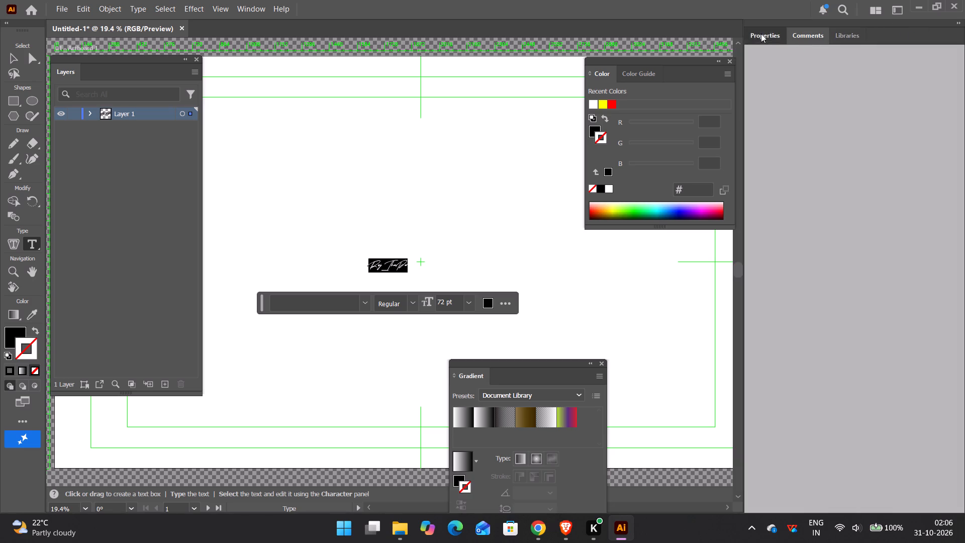
# Centre-align the paragraph of the selected signature text.
pyautogui.click(842, 385)
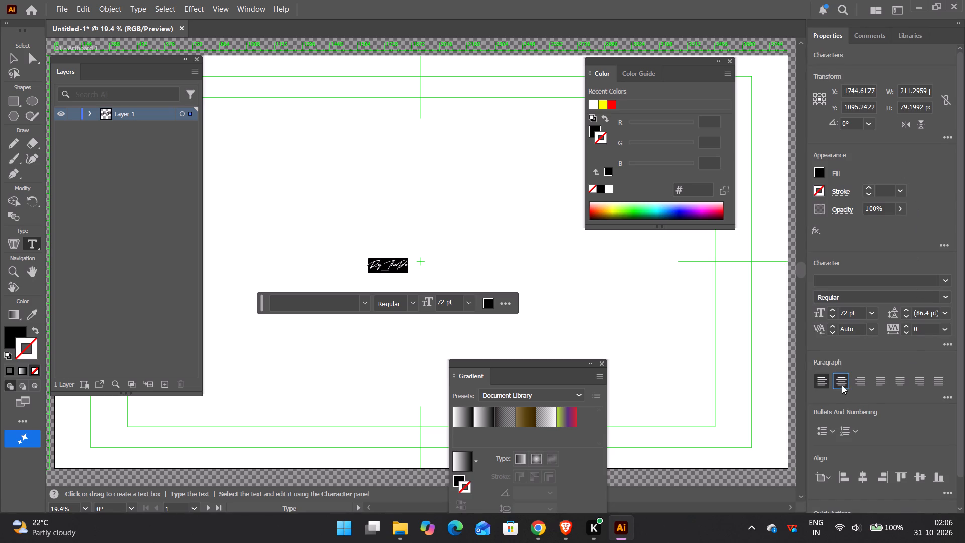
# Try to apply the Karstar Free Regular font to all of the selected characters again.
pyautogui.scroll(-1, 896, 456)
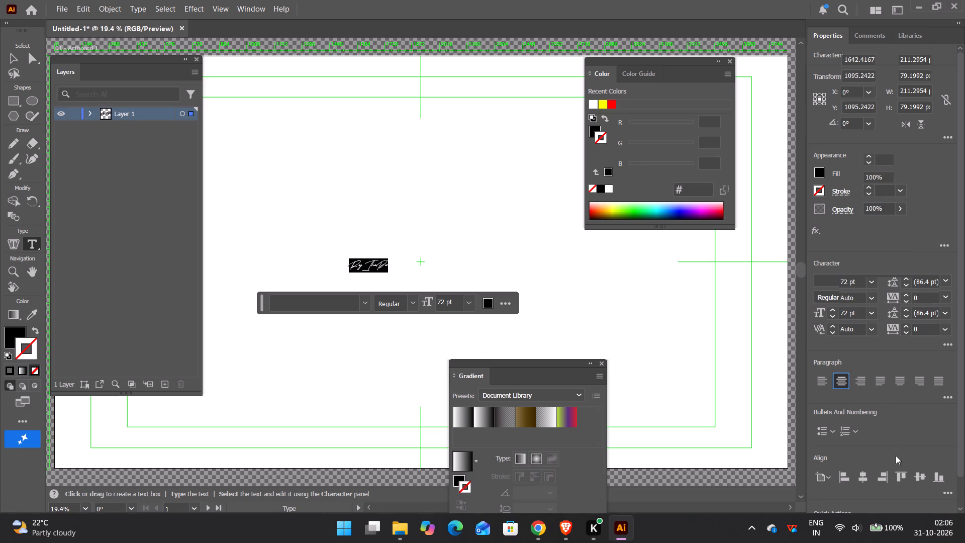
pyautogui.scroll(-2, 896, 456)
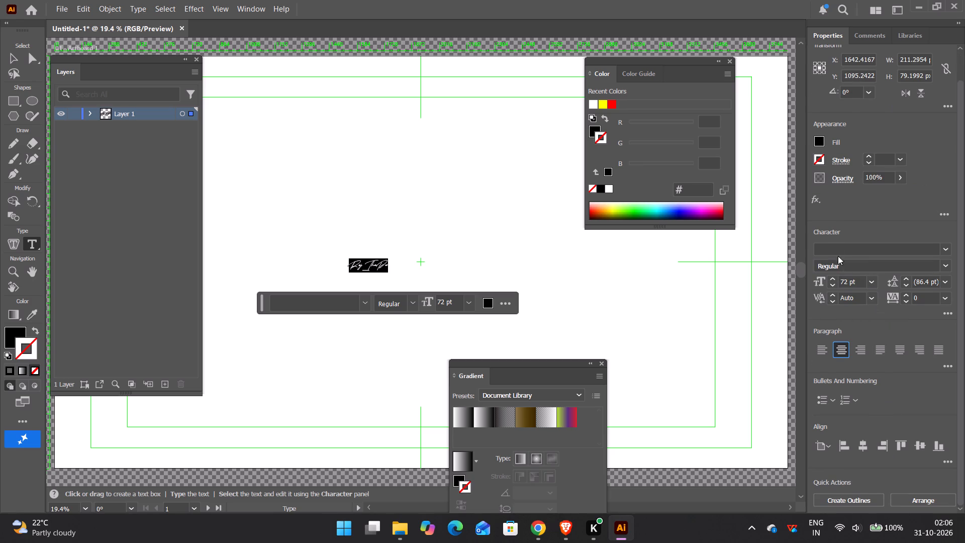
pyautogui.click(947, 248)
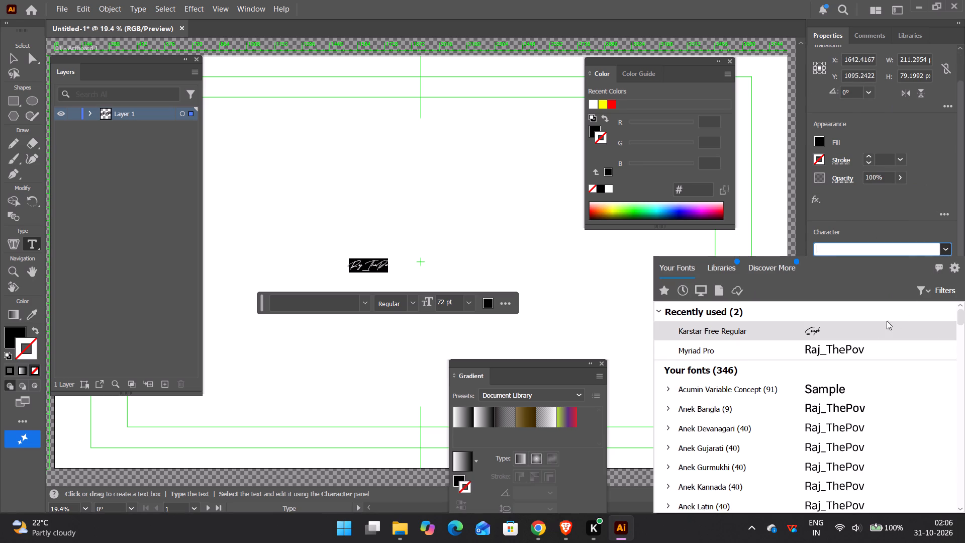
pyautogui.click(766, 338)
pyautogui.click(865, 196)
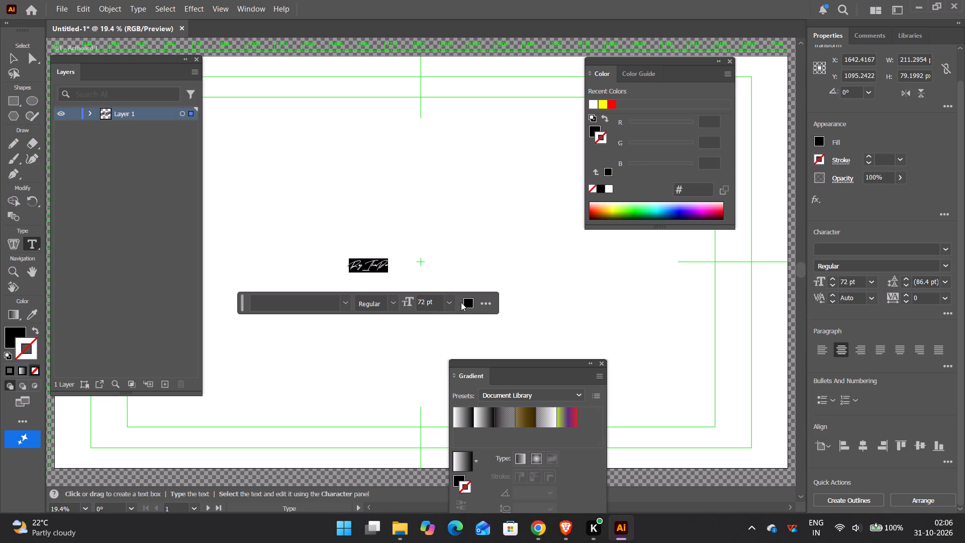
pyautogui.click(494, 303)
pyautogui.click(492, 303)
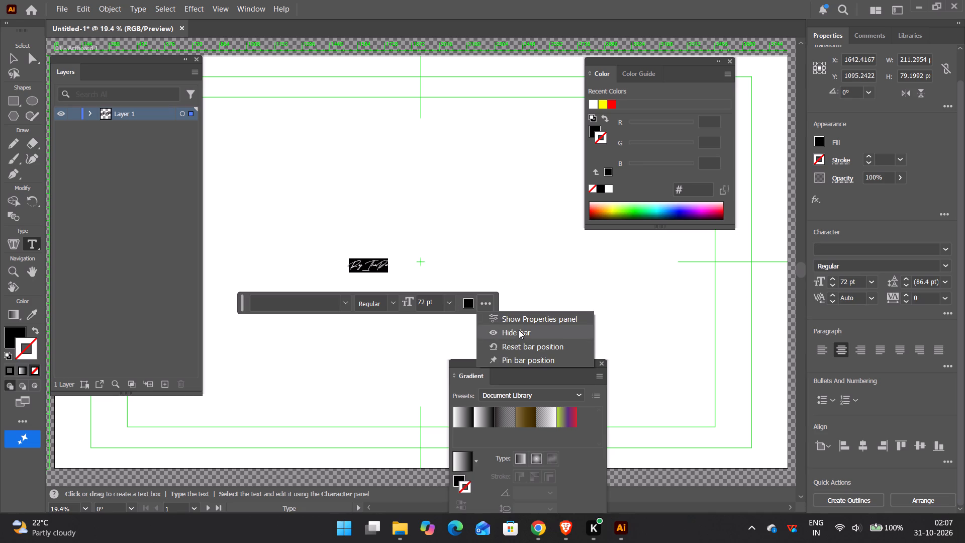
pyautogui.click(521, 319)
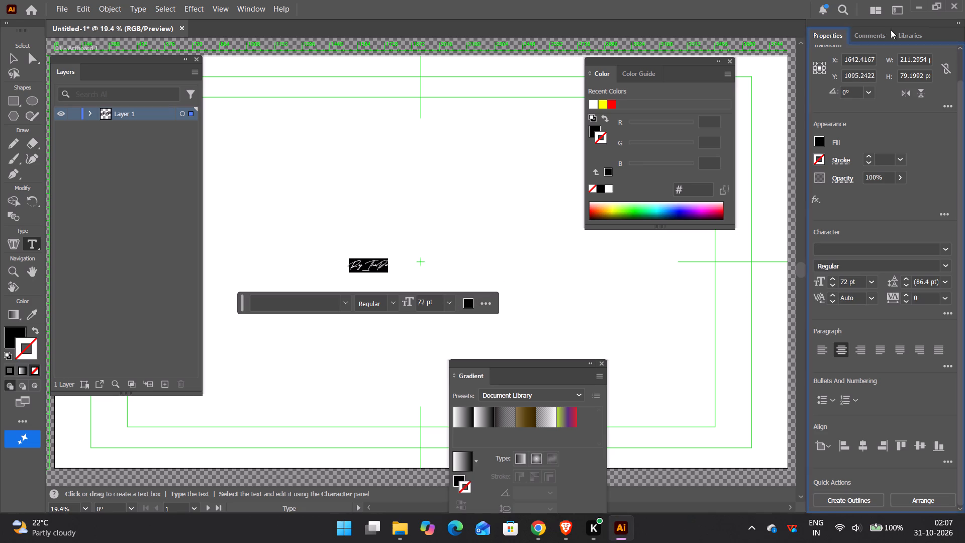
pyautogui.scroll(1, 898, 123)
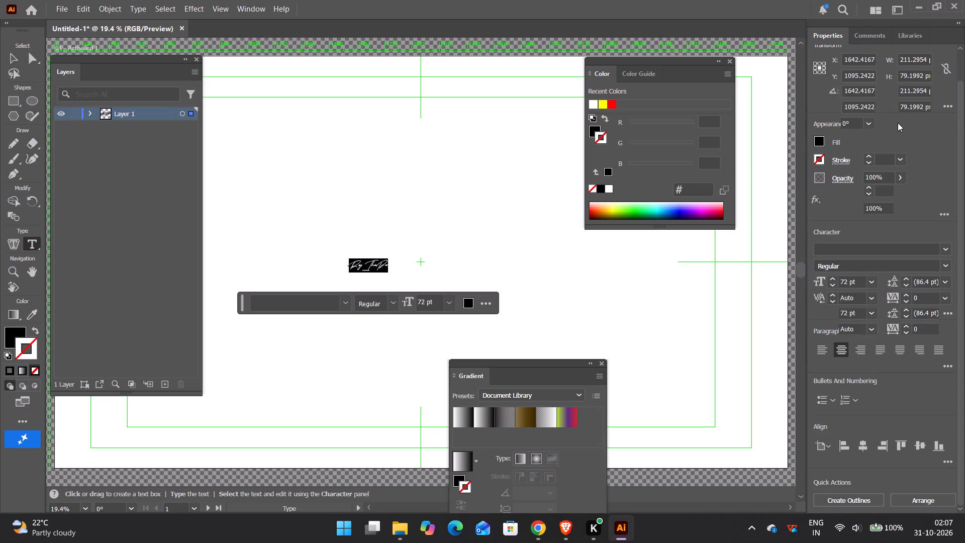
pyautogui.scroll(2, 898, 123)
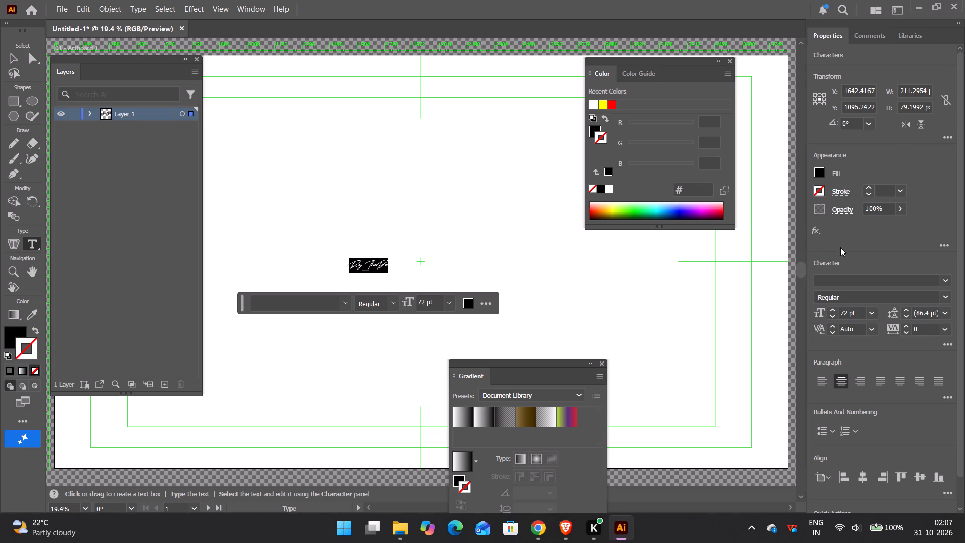
# Display the full appearance attributes of the selected characters and examine their stroke, fill and opacity entries.
pyautogui.click(938, 239)
pyautogui.click(944, 241)
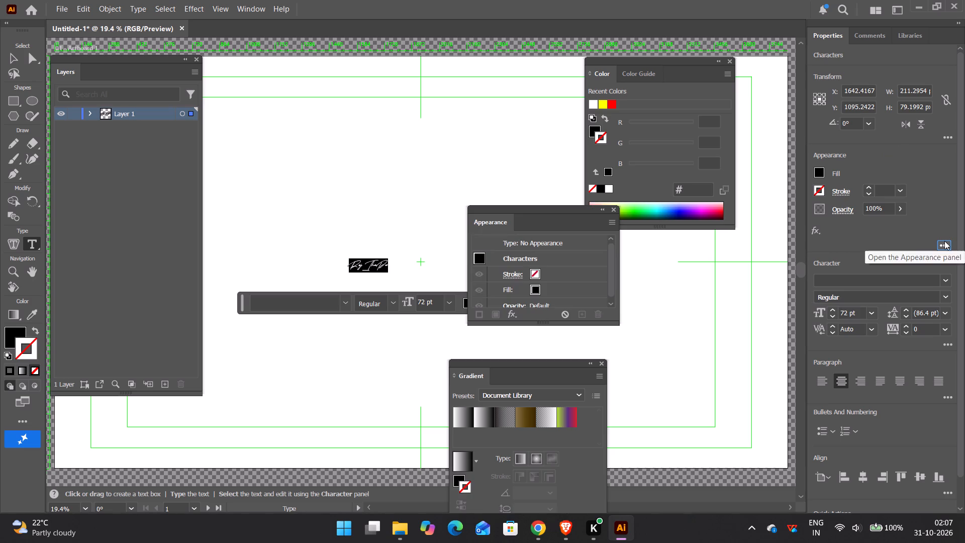
pyautogui.click(944, 241)
pyautogui.scroll(-2, 570, 269)
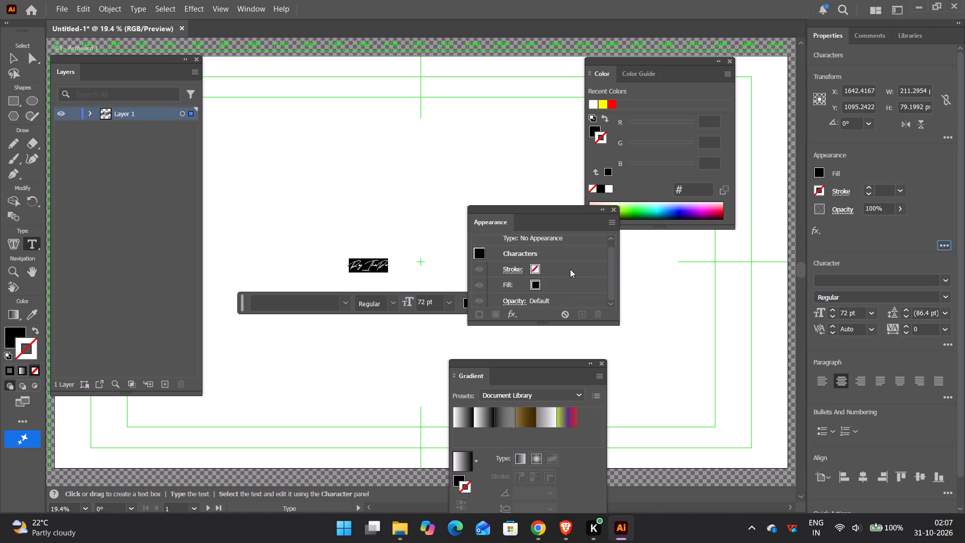
pyautogui.scroll(-1, 570, 269)
pyautogui.scroll(5, 571, 269)
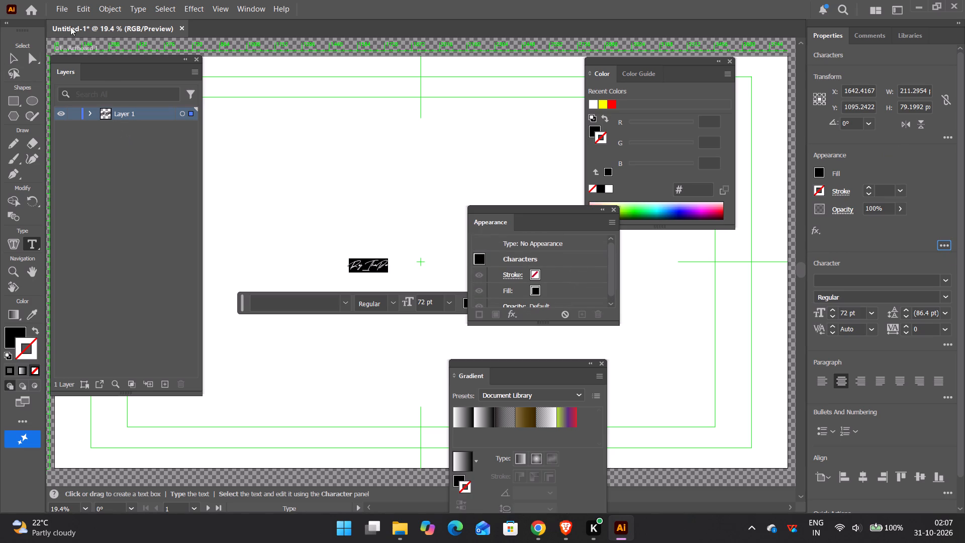
pyautogui.click(888, 236)
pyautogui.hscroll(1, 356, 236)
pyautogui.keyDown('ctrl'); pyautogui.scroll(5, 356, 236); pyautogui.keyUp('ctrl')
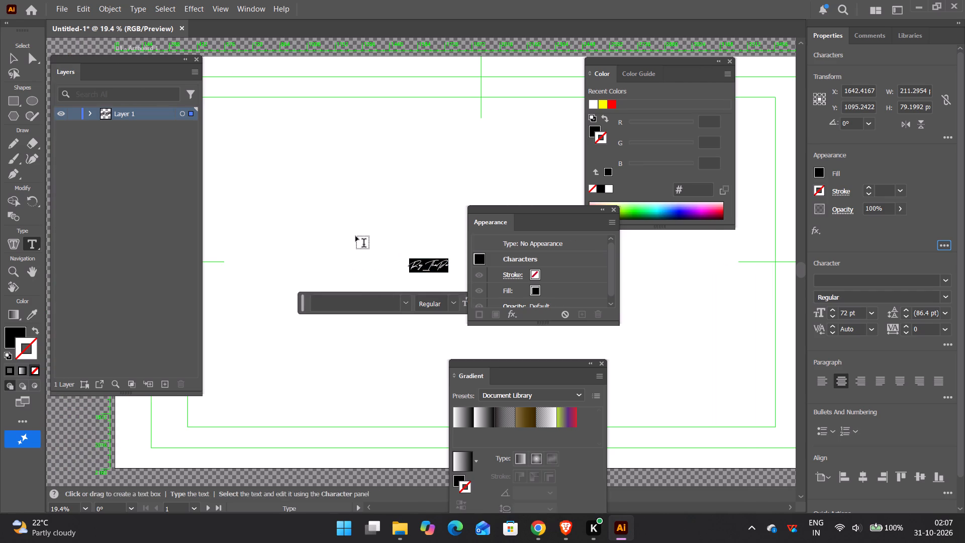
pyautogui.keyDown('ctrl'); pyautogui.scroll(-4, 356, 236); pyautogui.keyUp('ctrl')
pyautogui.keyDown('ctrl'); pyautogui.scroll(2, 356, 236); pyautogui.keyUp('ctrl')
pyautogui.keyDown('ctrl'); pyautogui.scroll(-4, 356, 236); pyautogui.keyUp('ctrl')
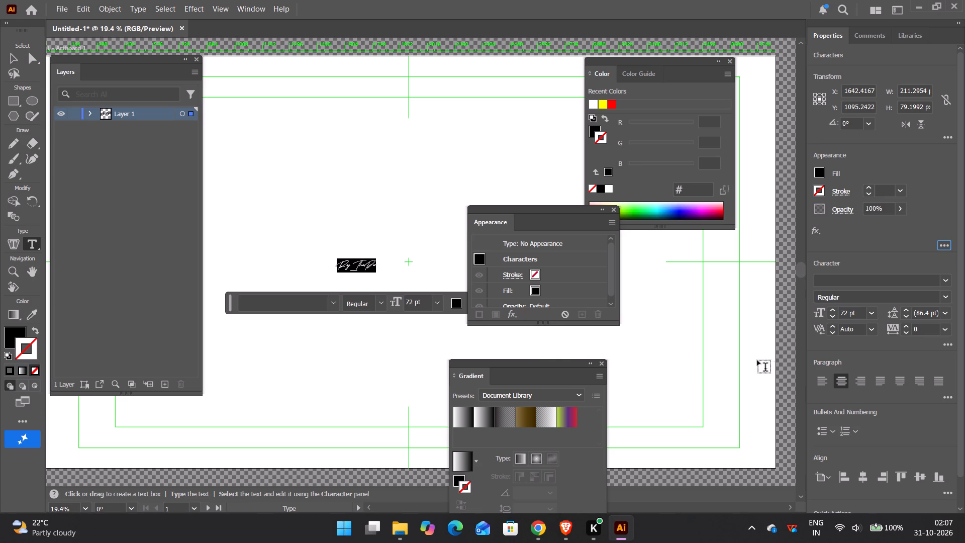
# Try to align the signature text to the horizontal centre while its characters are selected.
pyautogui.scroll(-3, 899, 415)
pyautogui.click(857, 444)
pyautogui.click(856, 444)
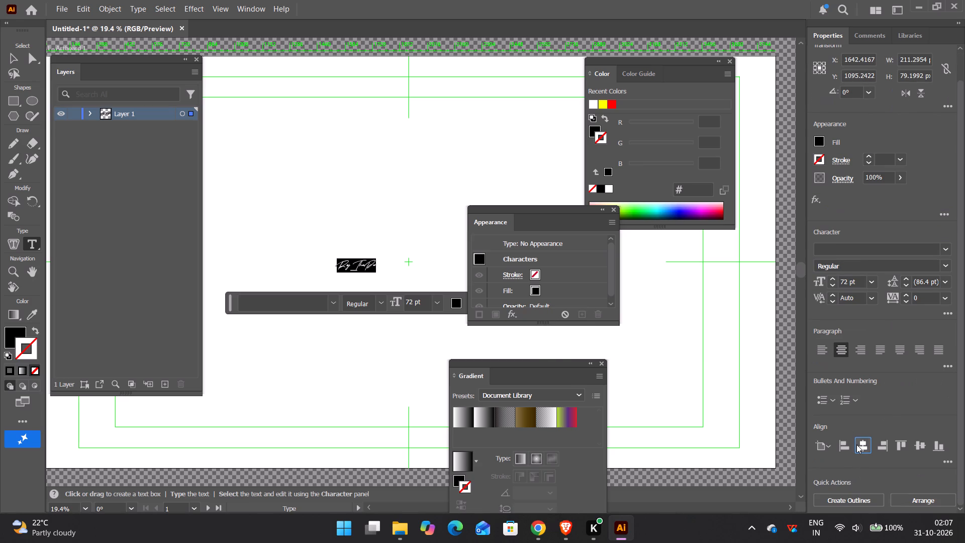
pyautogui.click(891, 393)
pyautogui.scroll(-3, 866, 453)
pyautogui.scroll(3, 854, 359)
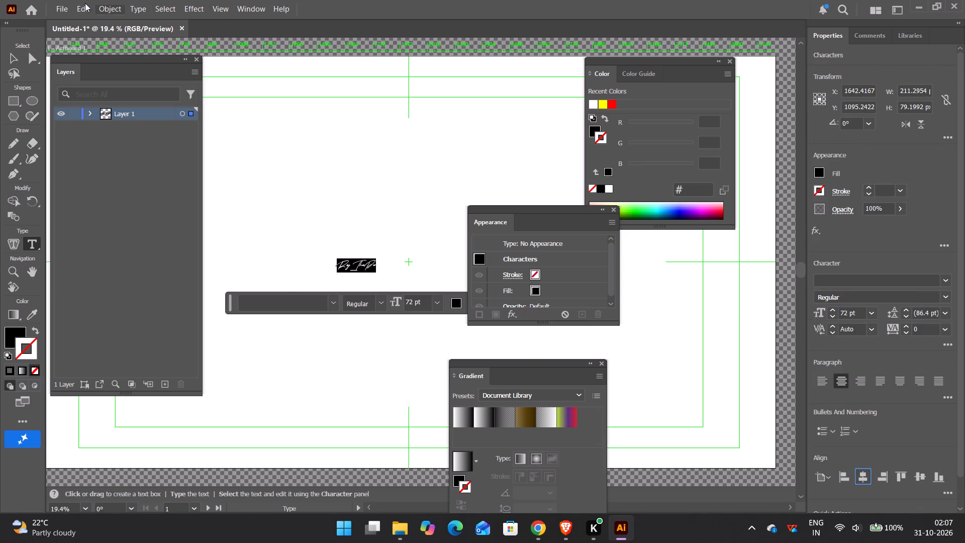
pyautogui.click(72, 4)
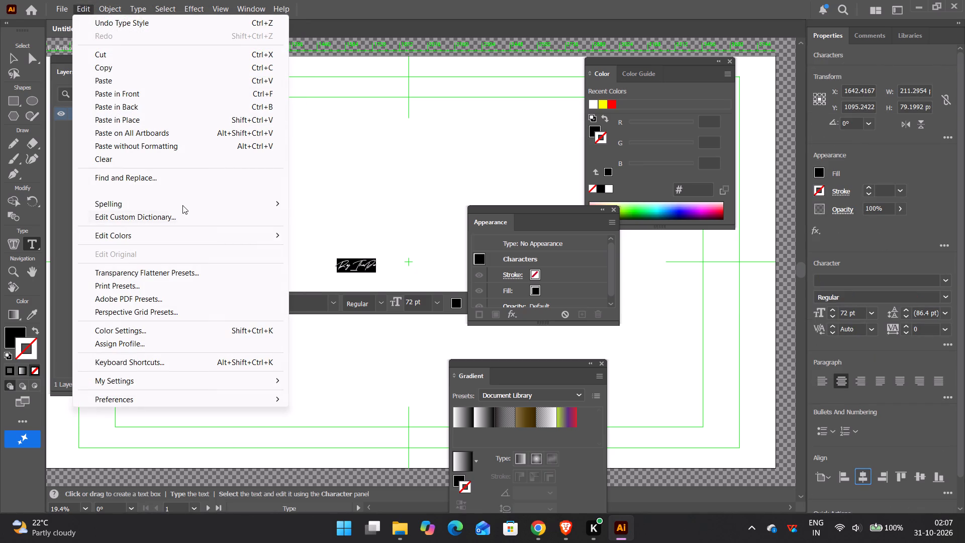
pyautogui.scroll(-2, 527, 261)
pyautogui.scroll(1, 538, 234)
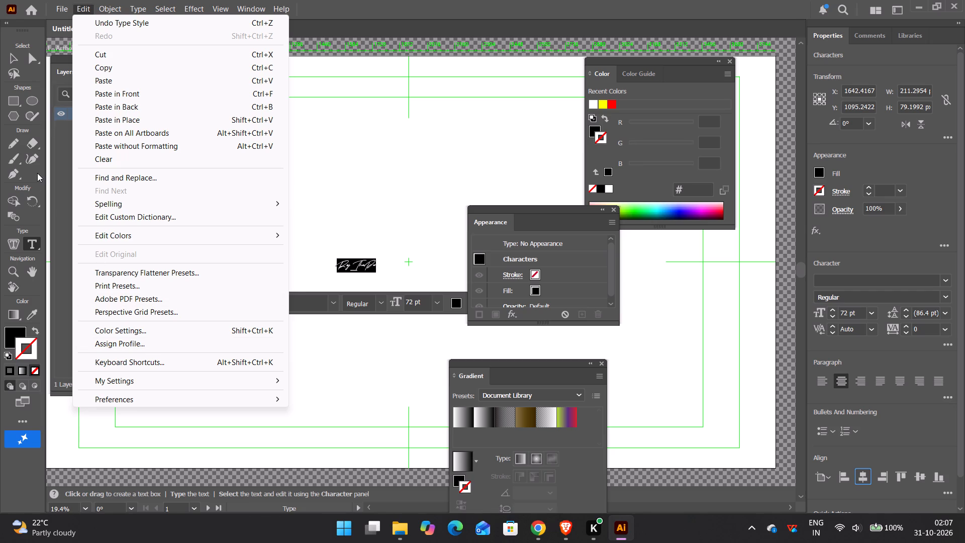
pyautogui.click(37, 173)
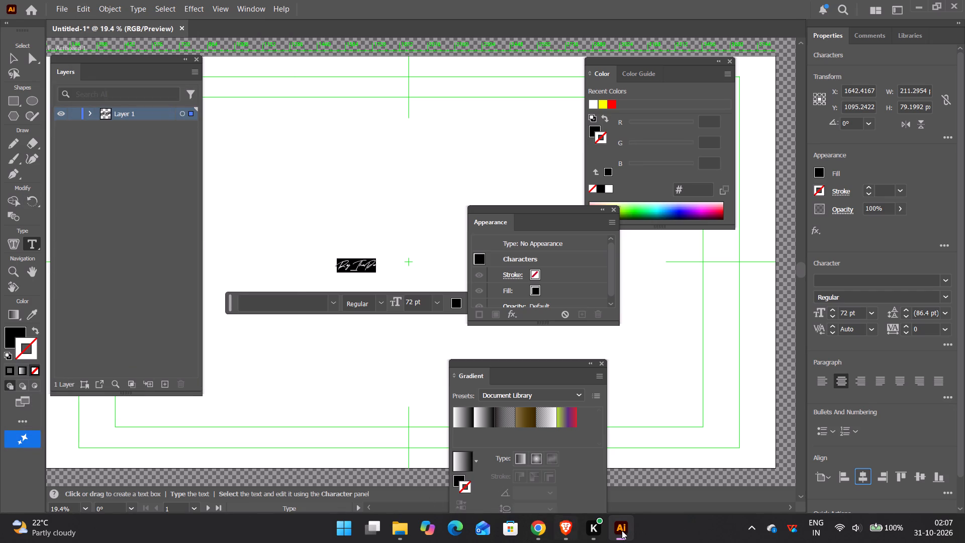
# Switch to the Brave browser and review the tutorial video's section on creating, styling and enlarging the signature text.
pyautogui.click(573, 534)
pyautogui.click(396, 291)
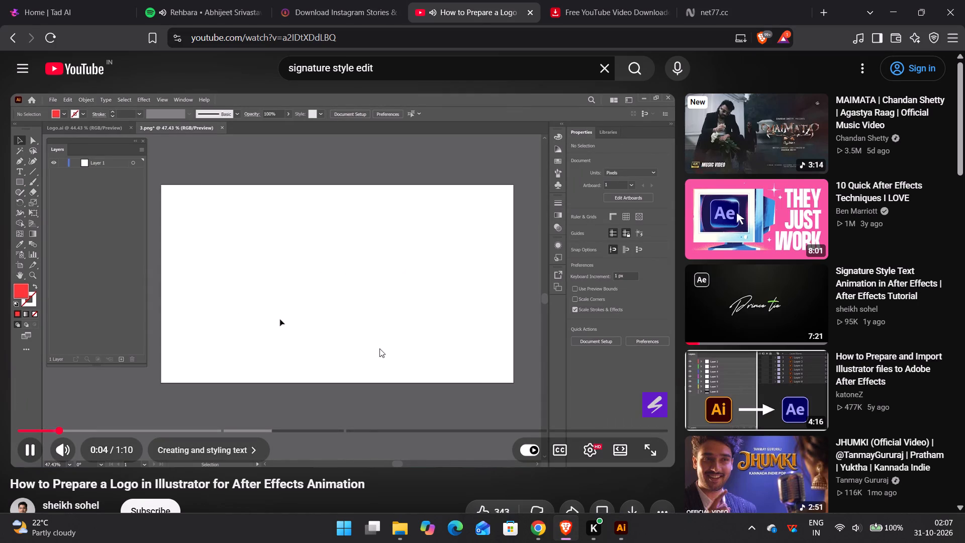
pyautogui.press('Right')
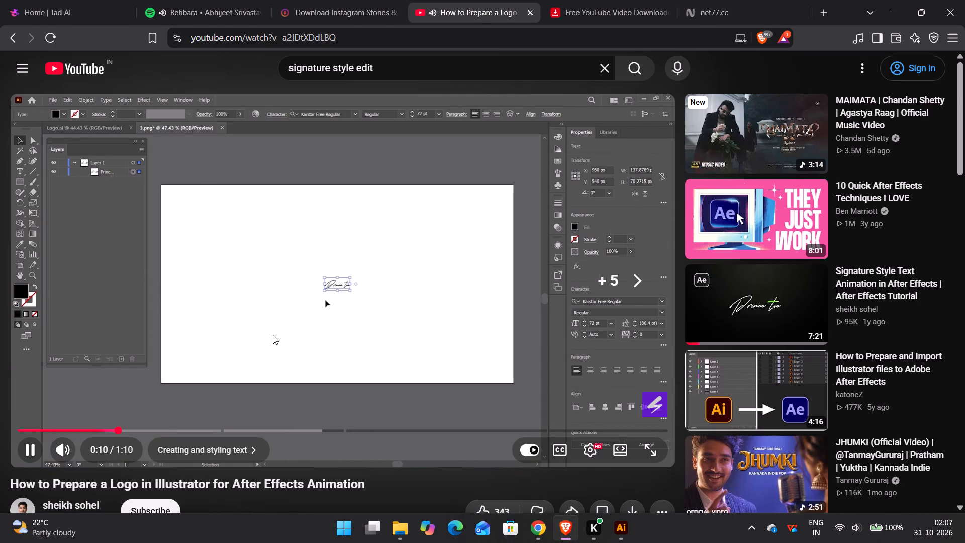
pyautogui.press('Right')
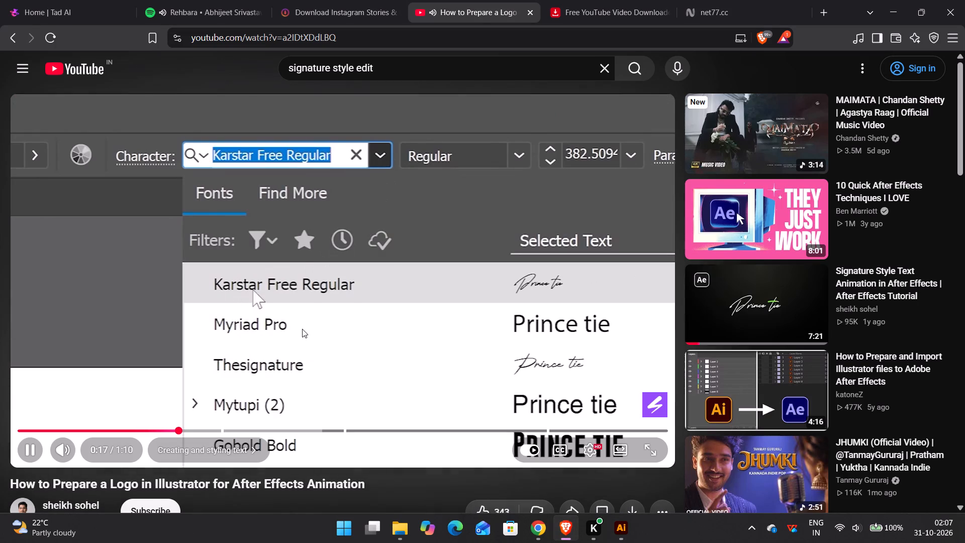
pyautogui.press('Right')
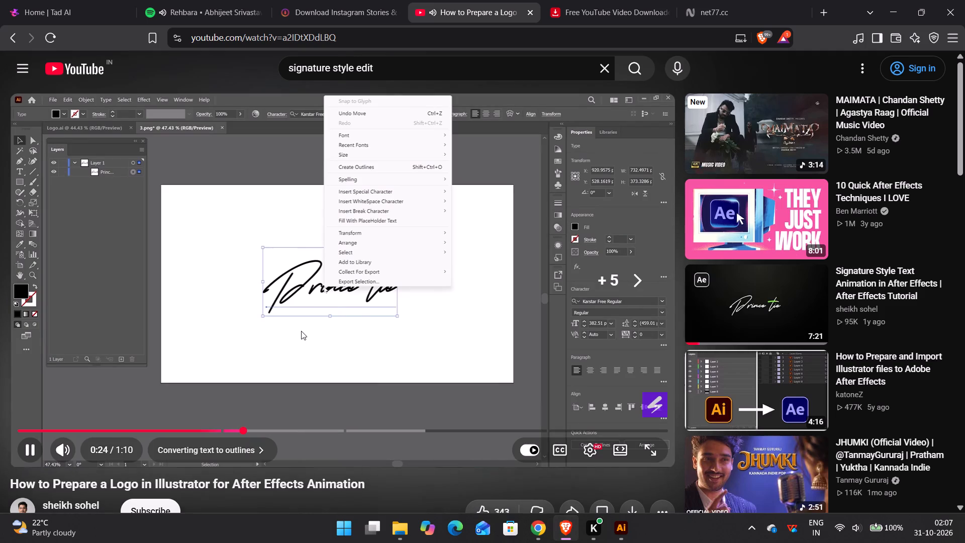
pyautogui.click(302, 263)
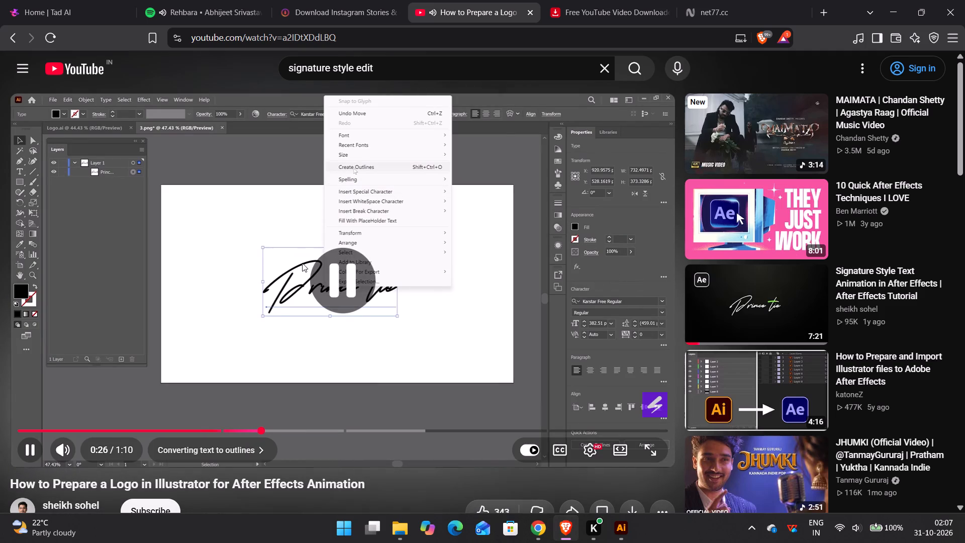
pyautogui.press('Left')
pyautogui.press('Left')
pyautogui.press('space')
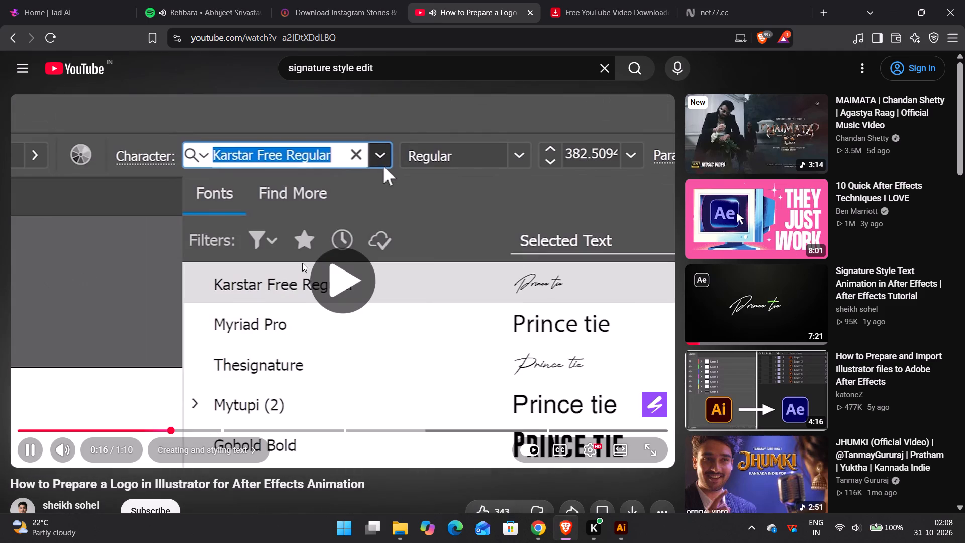
pyautogui.press('space')
pyautogui.press('space')
pyautogui.press('space')
pyautogui.press('space')
pyautogui.press('space')
pyautogui.press('space')
pyautogui.press('space')
pyautogui.press('space')
pyautogui.press('space')
pyautogui.press('space')
pyautogui.press('space')
pyautogui.press('space')
pyautogui.press('space')
pyautogui.press('space')
pyautogui.press('space')
pyautogui.press('space')
pyautogui.press('space')
pyautogui.press('space')
pyautogui.press('space')
pyautogui.press('space')
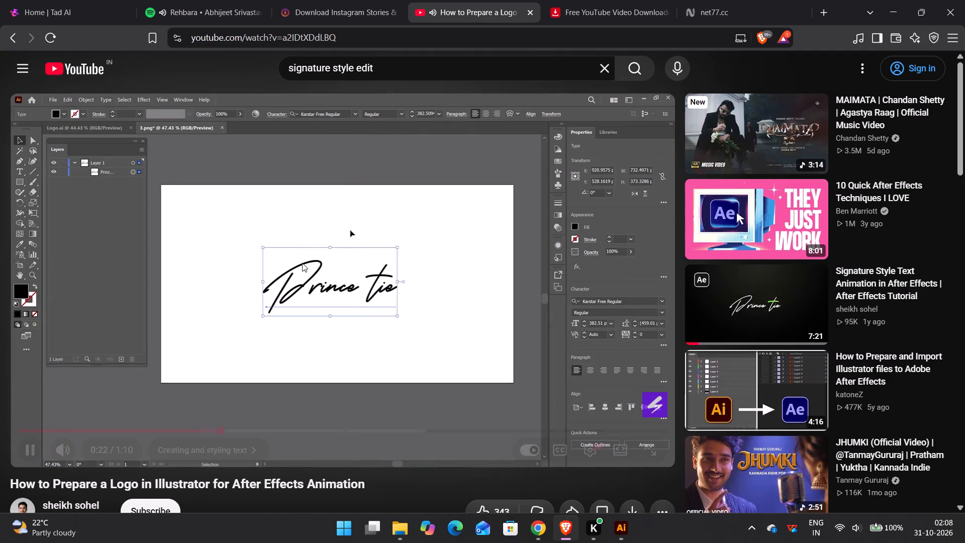
pyautogui.press('space')
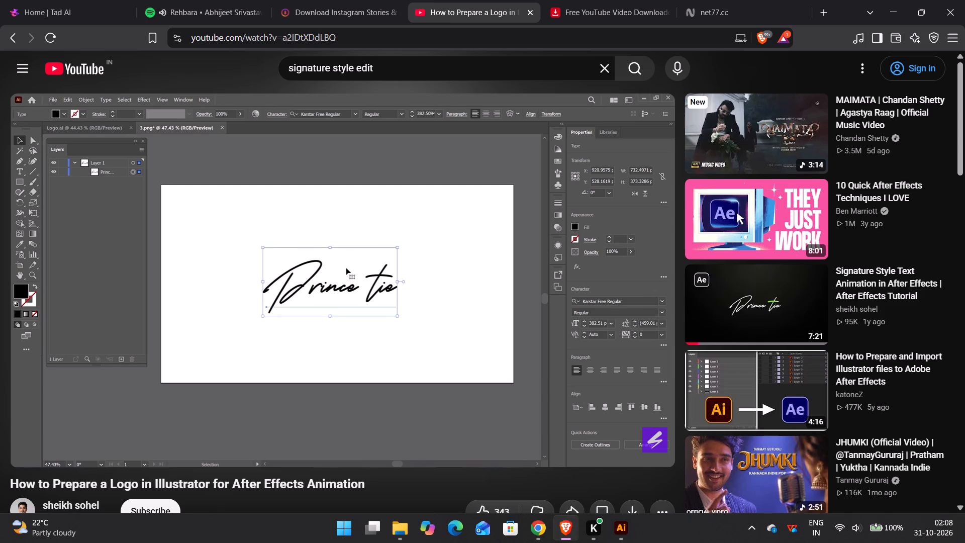
# Replay the tutorial section on converting the text to outlines and ungrouping the letters, and pause it after the ungrouping.
pyautogui.click(331, 275)
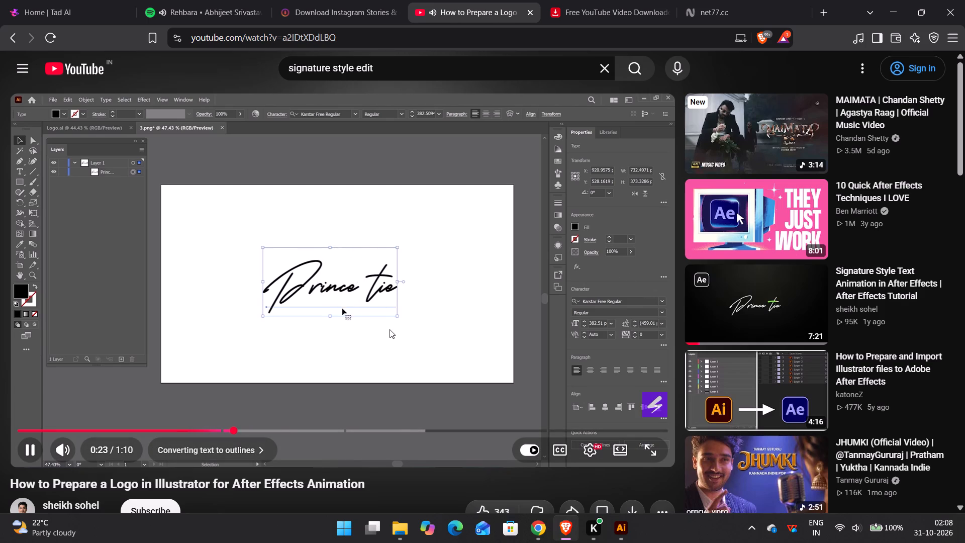
pyautogui.press('Right')
pyautogui.press('Left')
pyautogui.press('Left')
pyautogui.press('Left')
pyautogui.press('Right')
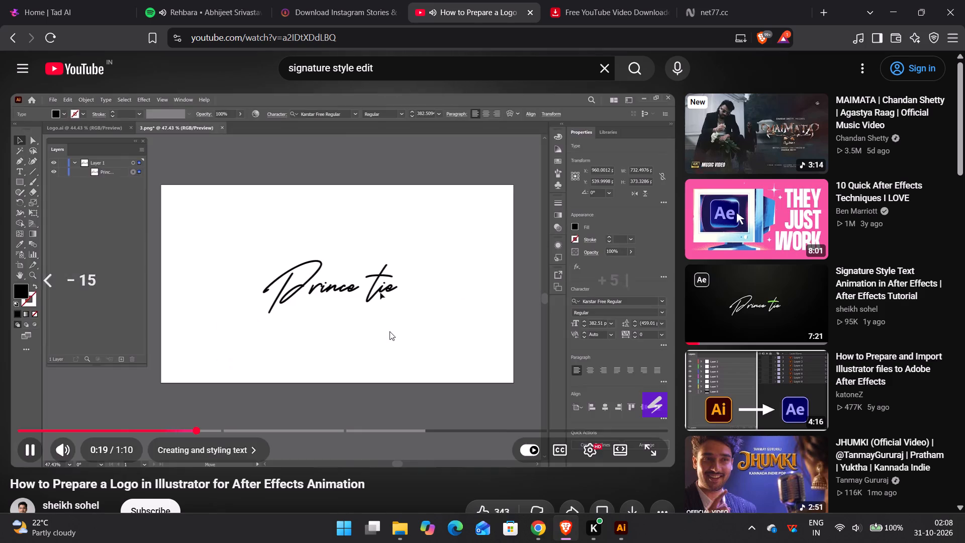
pyautogui.press('Right')
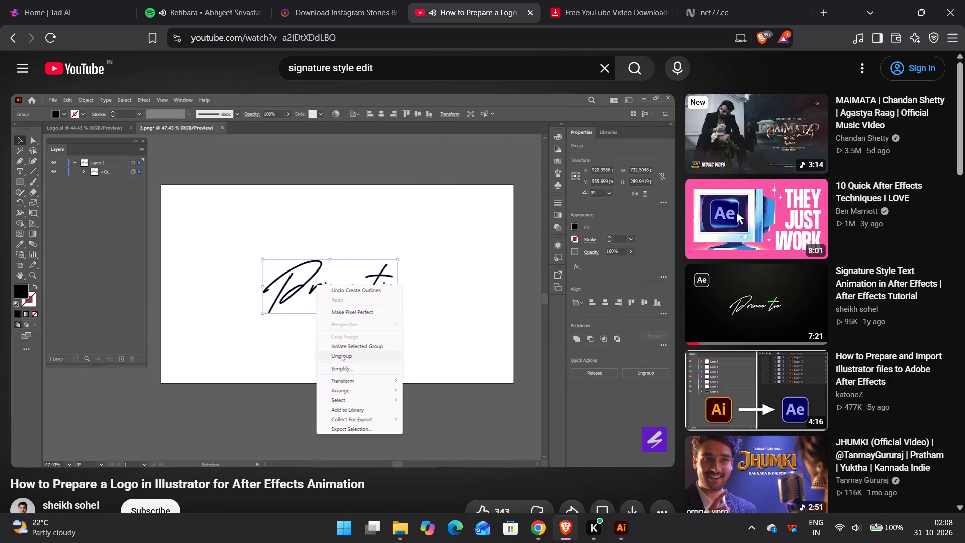
pyautogui.press('space')
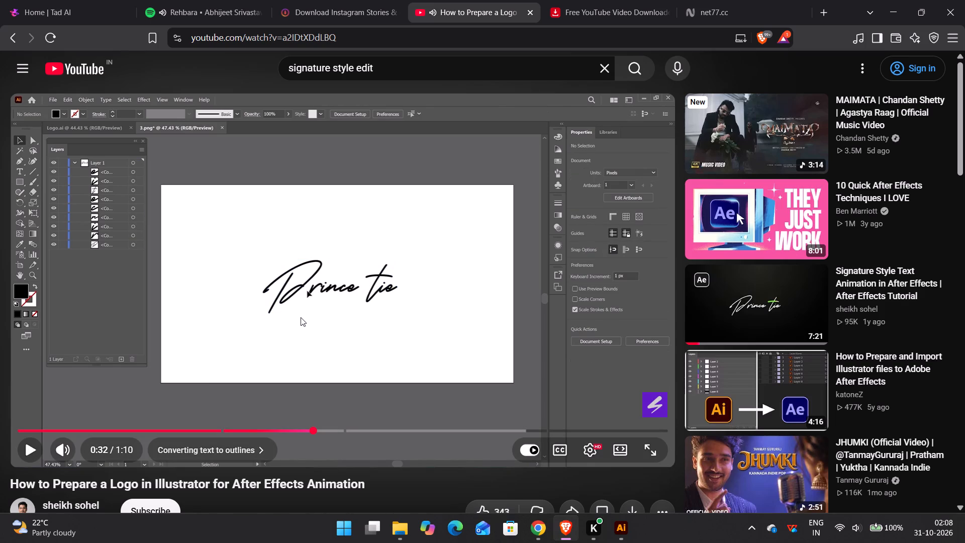
# Switch back to Illustrator, expand Layer 1 and highlight the signature text entry inside it.
pyautogui.click(630, 534)
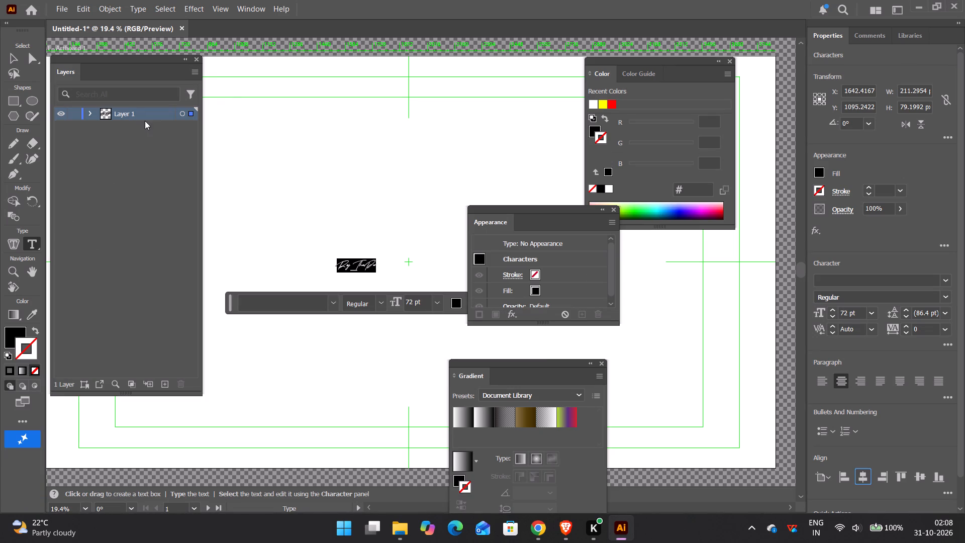
pyautogui.click(90, 115)
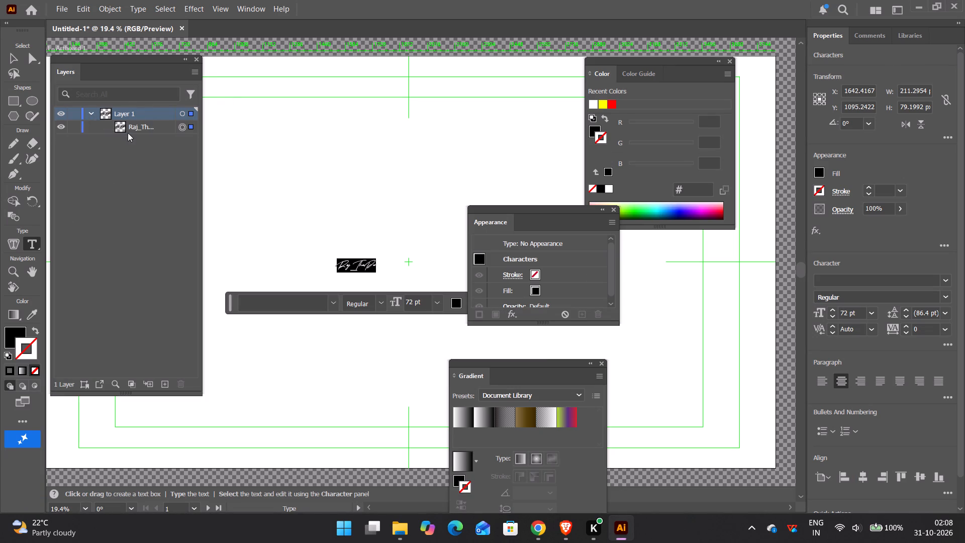
pyautogui.click(128, 133)
pyautogui.rightClick(130, 127)
pyautogui.rightClick(146, 123)
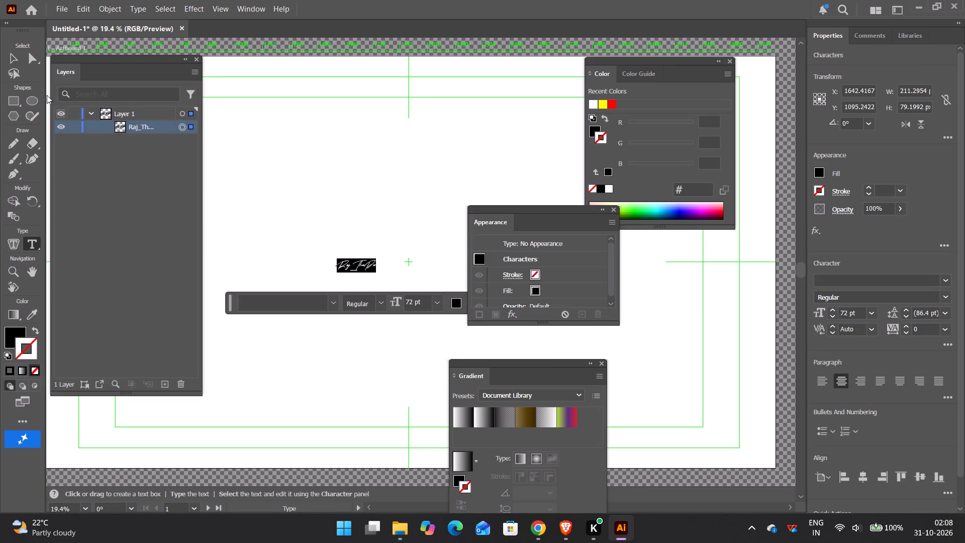
# Look through the full set of available tools and the properties and quick actions of the selected signature text.
pyautogui.click(23, 420)
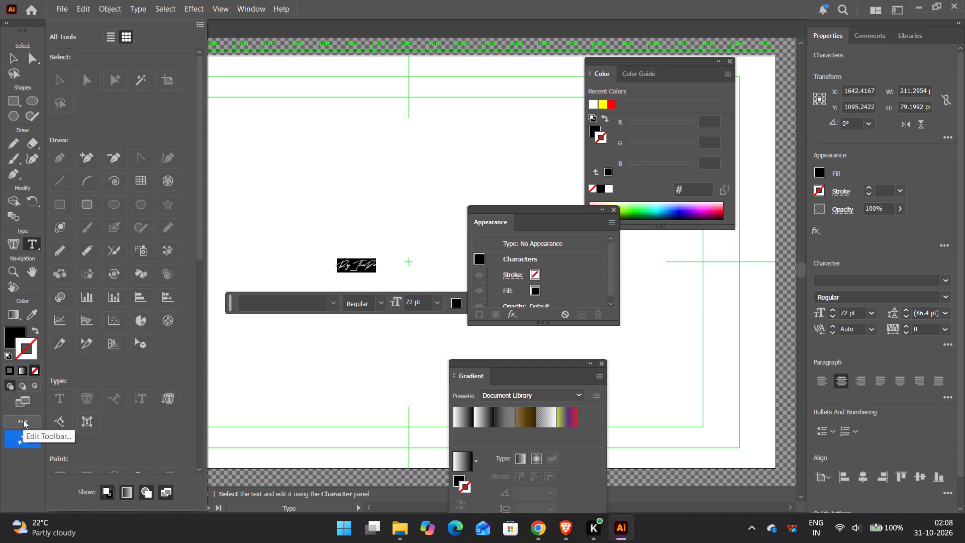
pyautogui.scroll(-4, 125, 384)
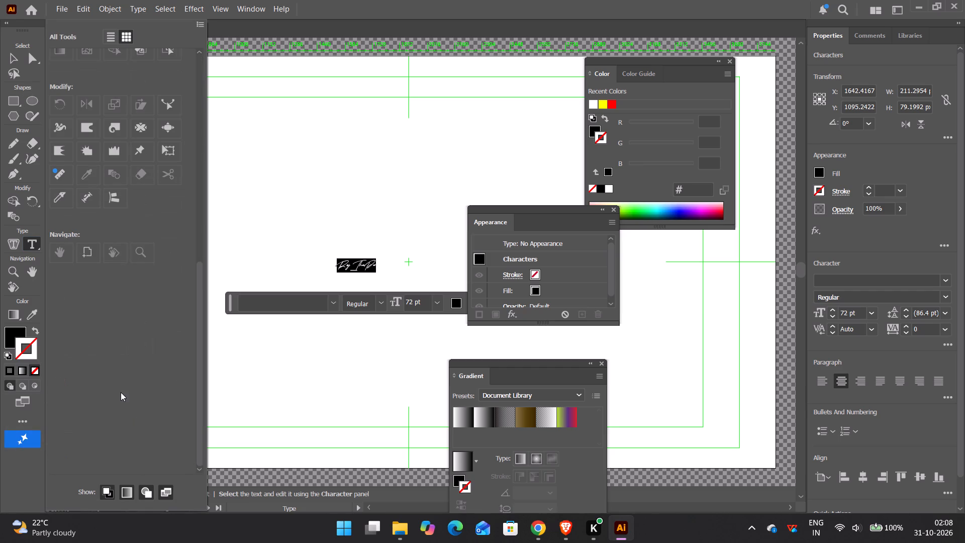
pyautogui.scroll(4, 124, 386)
pyautogui.click(880, 238)
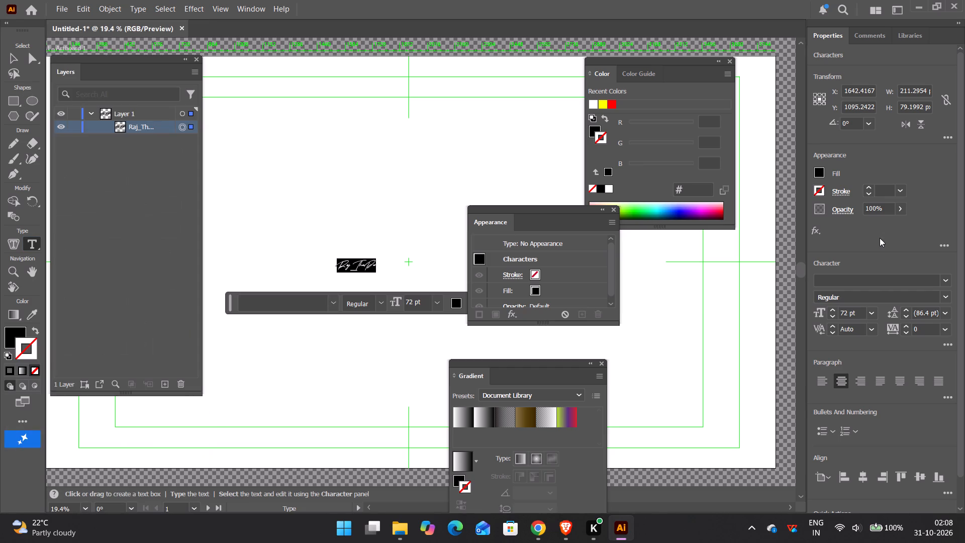
pyautogui.click(855, 239)
pyautogui.scroll(2, 881, 232)
pyautogui.click(868, 126)
pyautogui.click(868, 126)
pyautogui.scroll(-4, 875, 239)
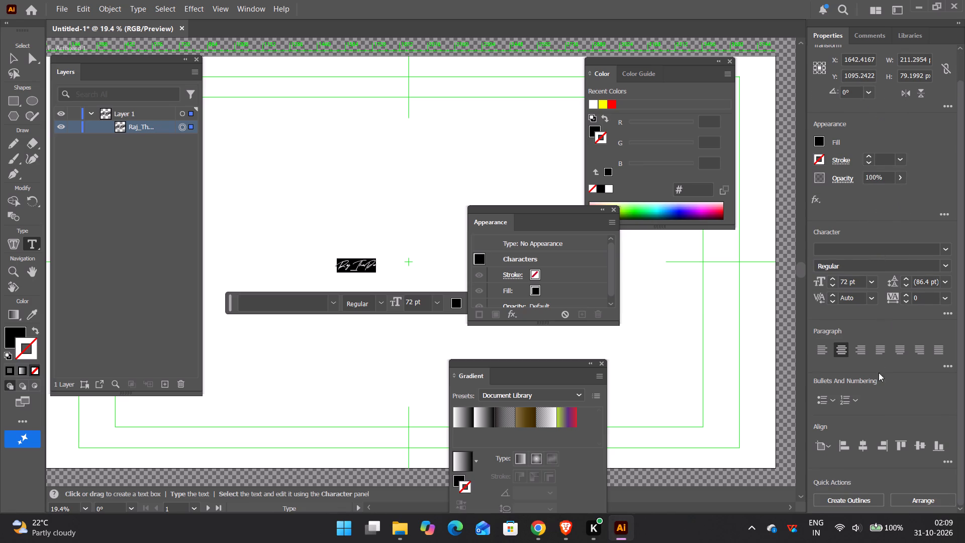
pyautogui.scroll(-1, 864, 394)
pyautogui.scroll(-2, 913, 380)
pyautogui.scroll(1, 887, 390)
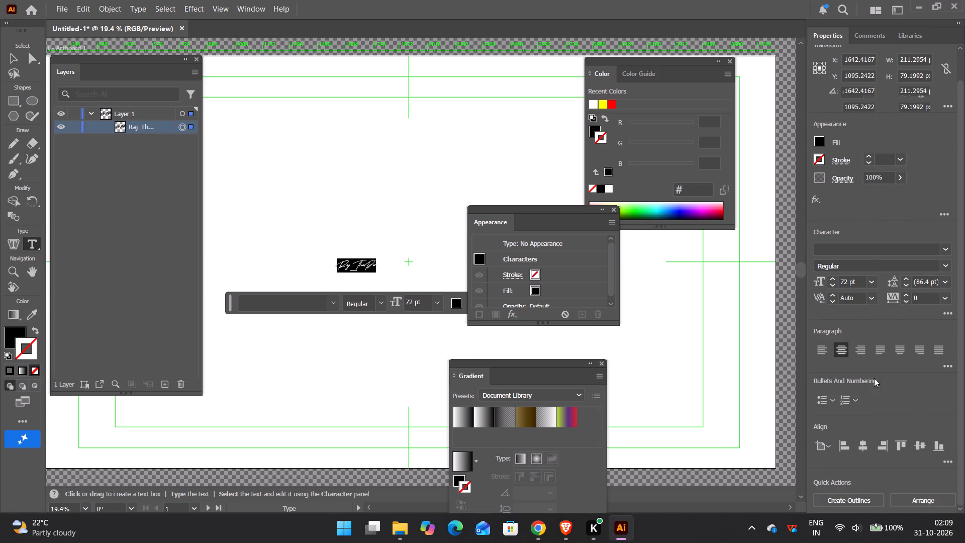
pyautogui.scroll(1, 872, 378)
pyautogui.scroll(-3, 502, 460)
pyautogui.scroll(2, 503, 461)
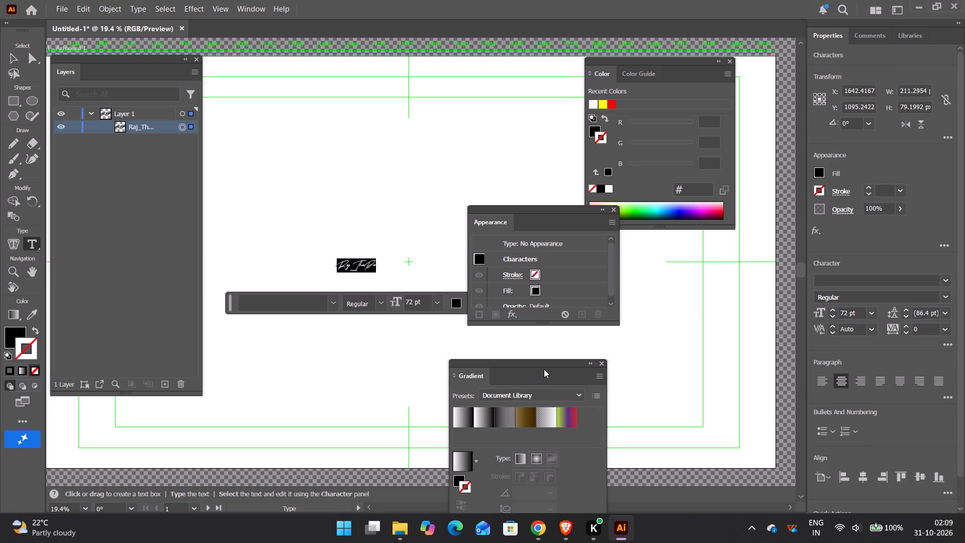
# Reposition the floating Gradient panel just below the signature text.
pyautogui.moveTo(544, 373); pyautogui.dragTo(380, 139)
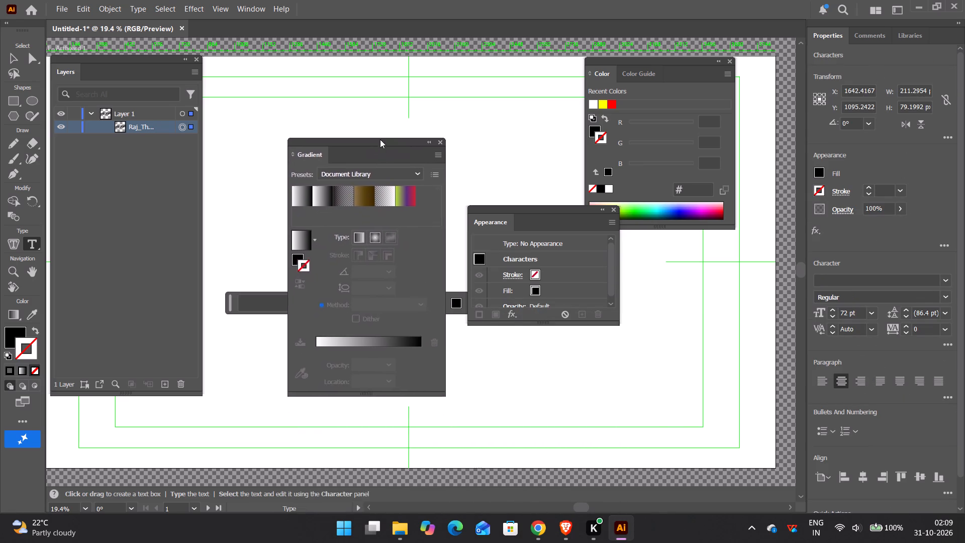
pyautogui.moveTo(380, 139); pyautogui.dragTo(365, 322)
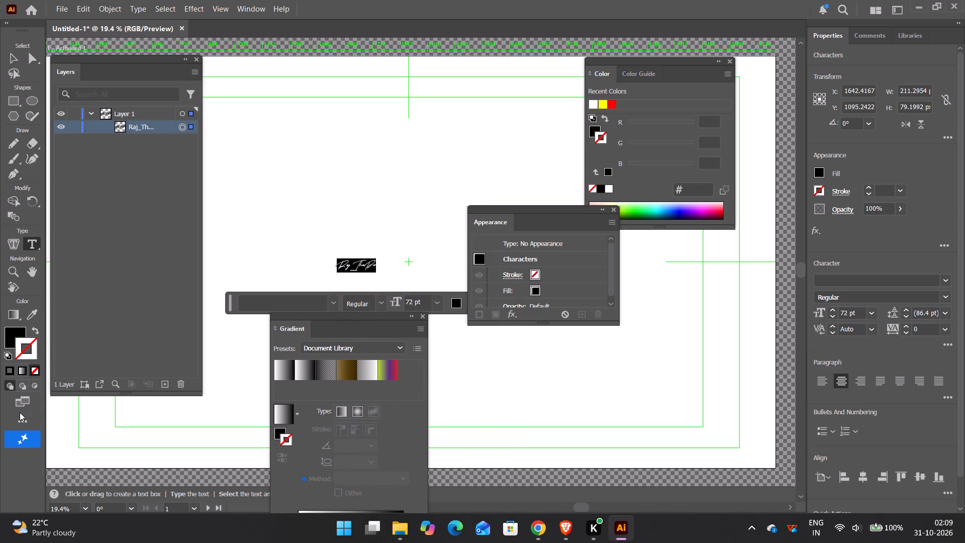
# Deselect the signature text with Layer 1 active and display the document's comments.
pyautogui.click(118, 110)
pyautogui.click(585, 401)
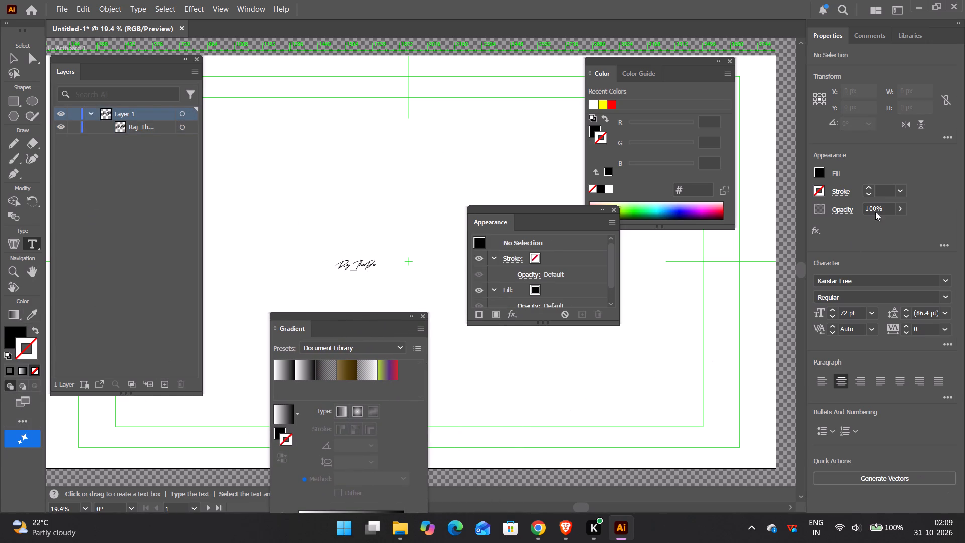
pyautogui.scroll(2, 865, 166)
pyautogui.click(882, 36)
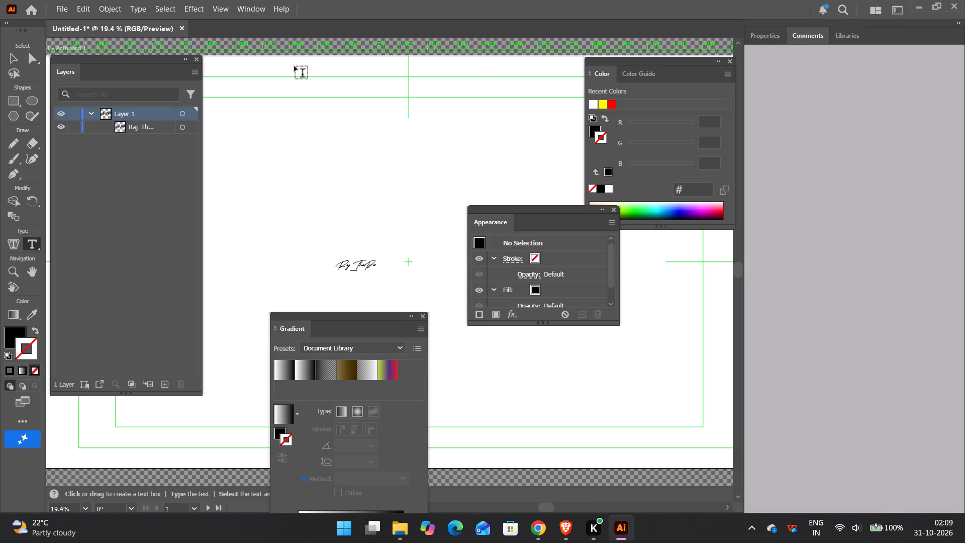
# Switch the artwork display to Outline mode.
pyautogui.click(224, 9)
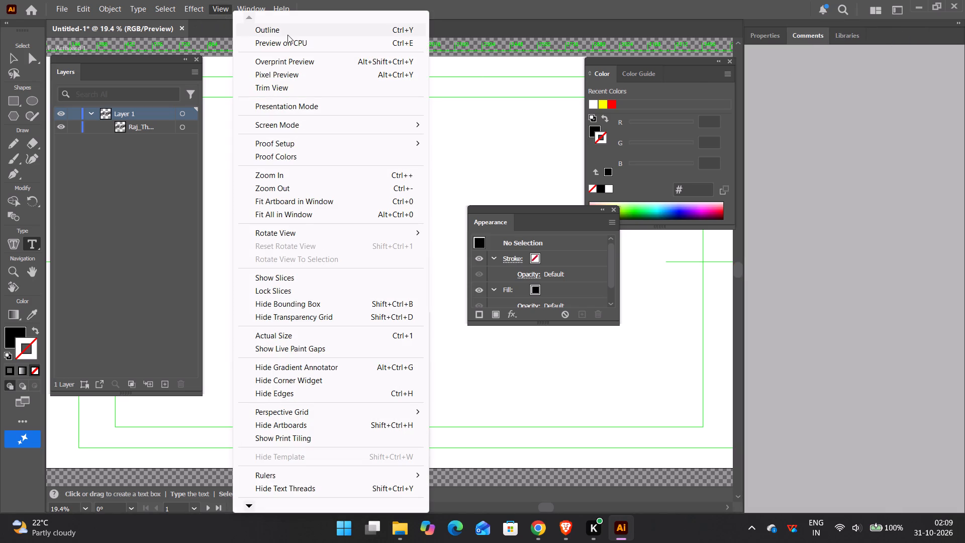
pyautogui.click(287, 35)
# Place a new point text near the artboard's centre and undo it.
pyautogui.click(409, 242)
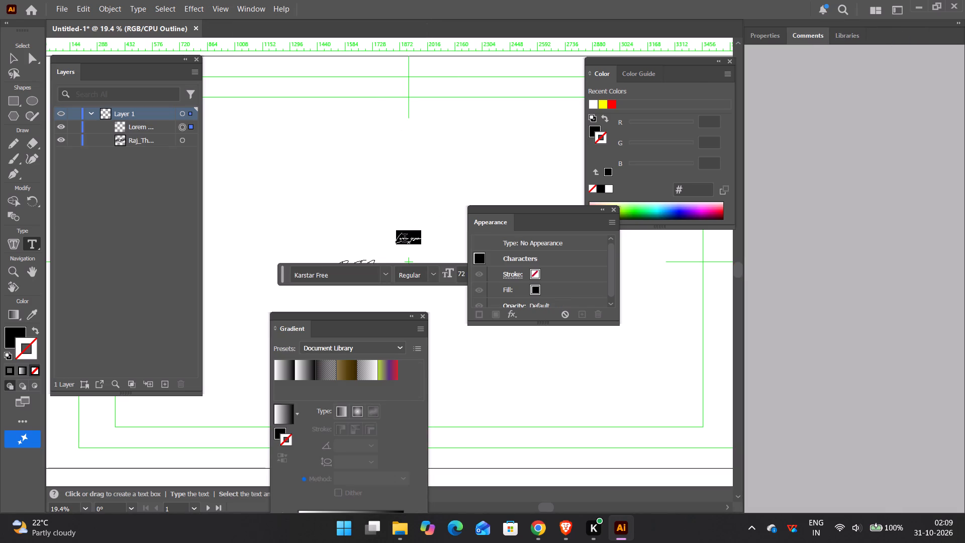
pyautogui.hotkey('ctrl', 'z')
# Place a new 72 pt Karstar Free point text above the signature text and run repeated undos and redos.
pyautogui.click(333, 142)
pyautogui.hotkey('ctrl', 'shift', 'z')
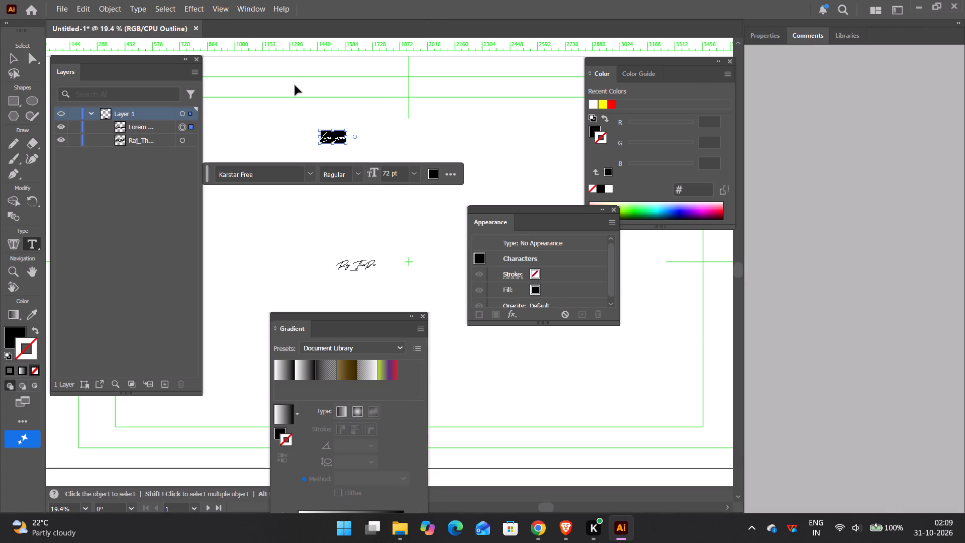
pyautogui.hotkey('ctrl', 'shift', 'z')
pyautogui.hotkey('ctrl', 'z')
pyautogui.hotkey('ctrl', 'z')
pyautogui.hotkey('ctrl', 'shift', 'z')
pyautogui.hotkey('ctrl', 'shift', 'z')
pyautogui.hotkey('ctrl', 'shift', 'z')
pyautogui.hotkey('ctrl', 'shift', 'z')
pyautogui.hotkey('ctrl', 'shift', 'z')
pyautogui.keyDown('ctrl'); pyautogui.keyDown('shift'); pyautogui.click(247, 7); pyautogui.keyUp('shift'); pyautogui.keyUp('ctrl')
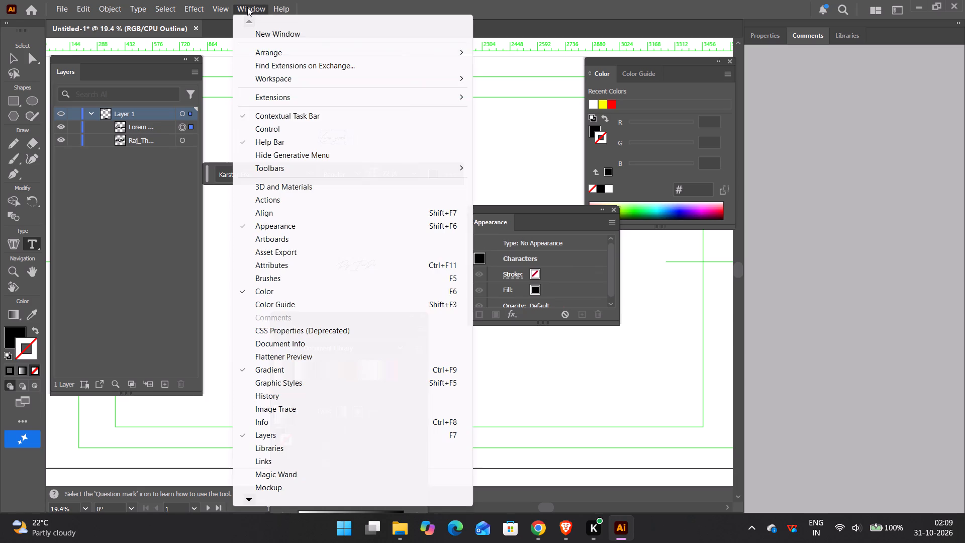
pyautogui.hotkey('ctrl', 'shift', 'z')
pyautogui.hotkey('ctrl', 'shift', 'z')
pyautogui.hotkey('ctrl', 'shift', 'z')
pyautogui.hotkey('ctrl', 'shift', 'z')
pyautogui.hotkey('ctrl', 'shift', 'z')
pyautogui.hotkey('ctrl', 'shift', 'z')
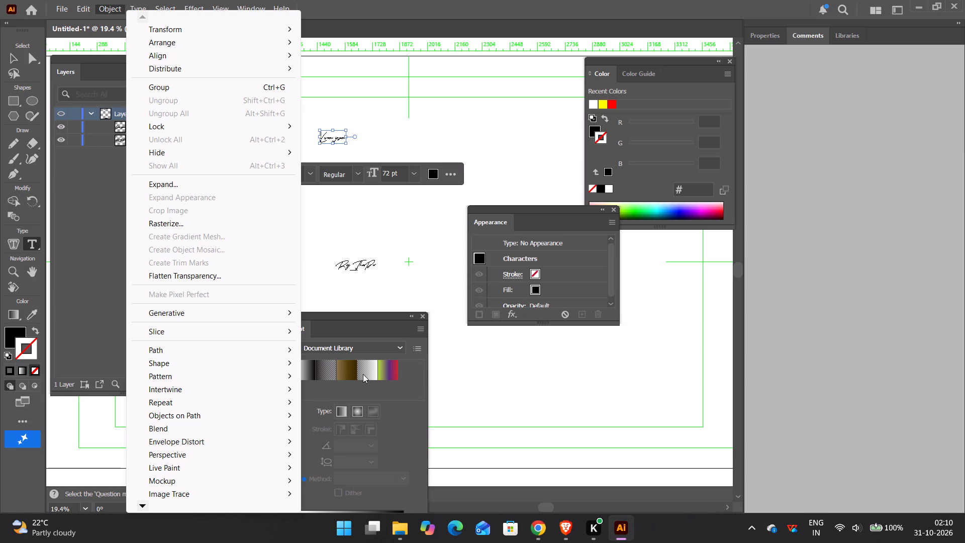
# Switch to the Brave browser and replay the logo tutorial's "Creating and styling text" section, examining how the signature text is enlarged, and pause it.
pyautogui.click(563, 533)
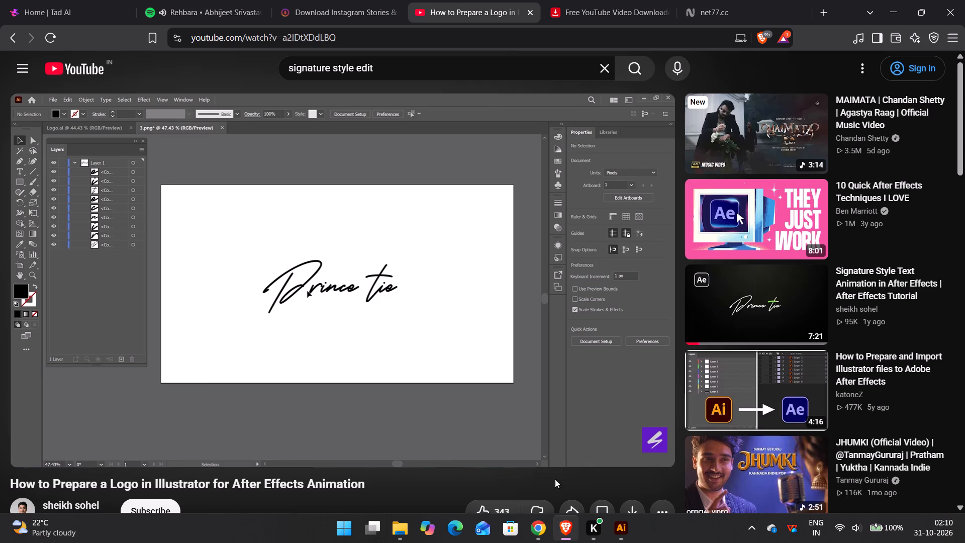
pyautogui.click(495, 325)
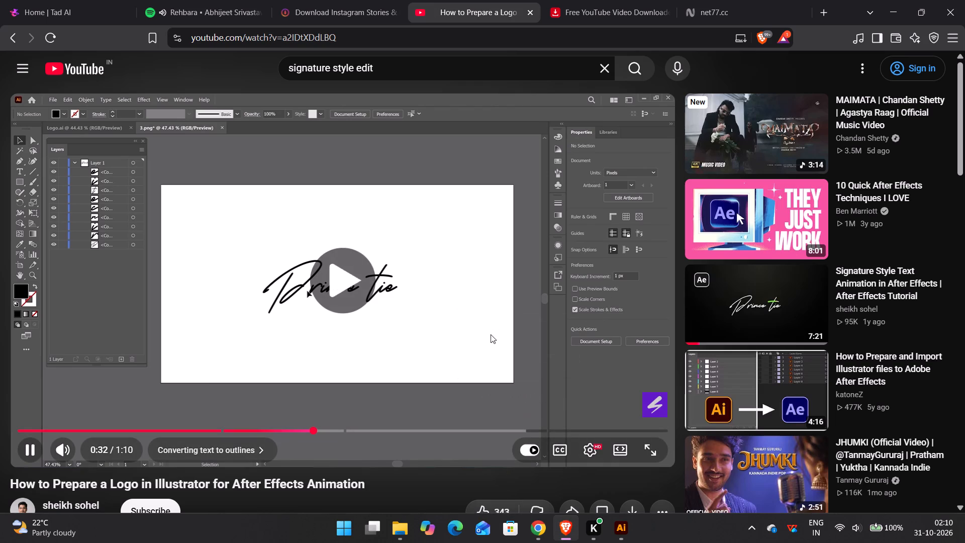
pyautogui.press('Left')
pyautogui.press('Left')
pyautogui.press('Left')
pyautogui.press('Left')
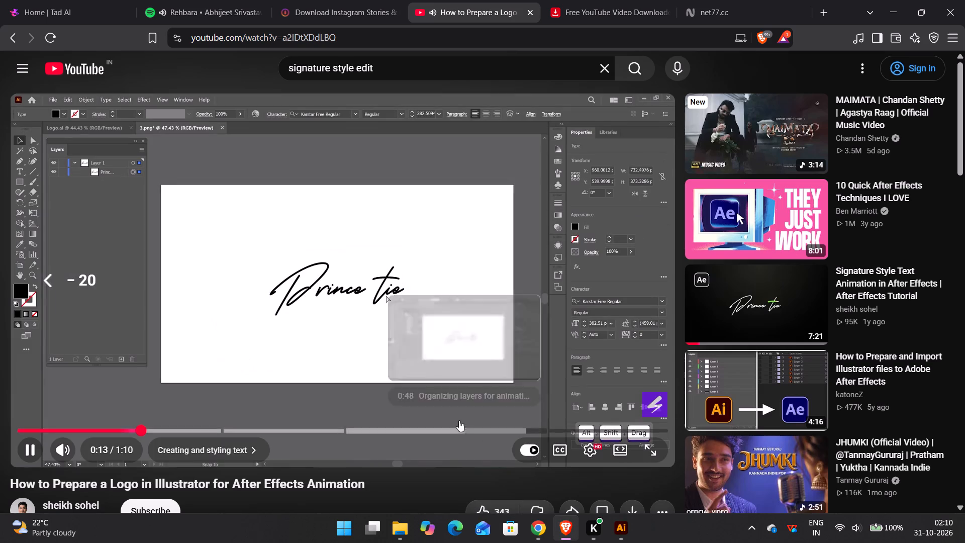
pyautogui.press('Left')
pyautogui.press('Left')
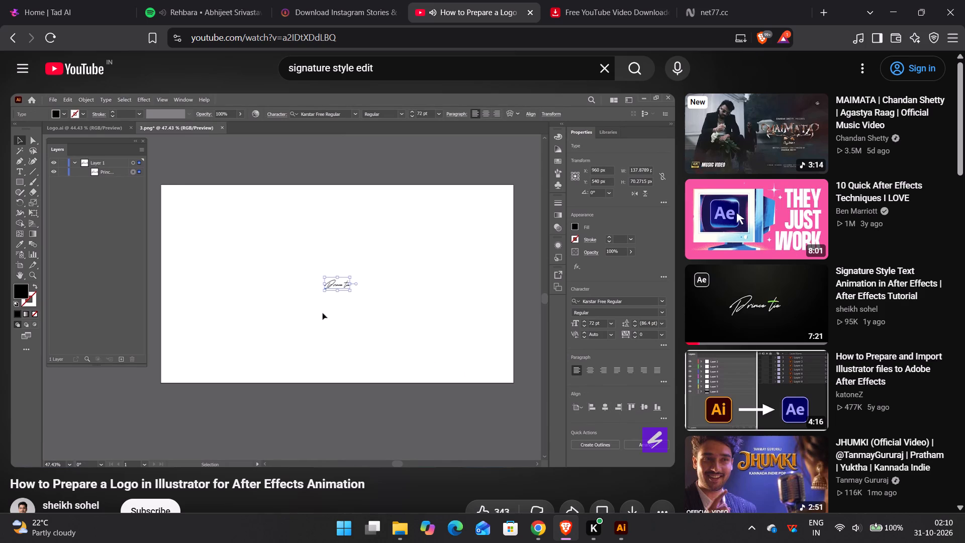
pyautogui.press('space')
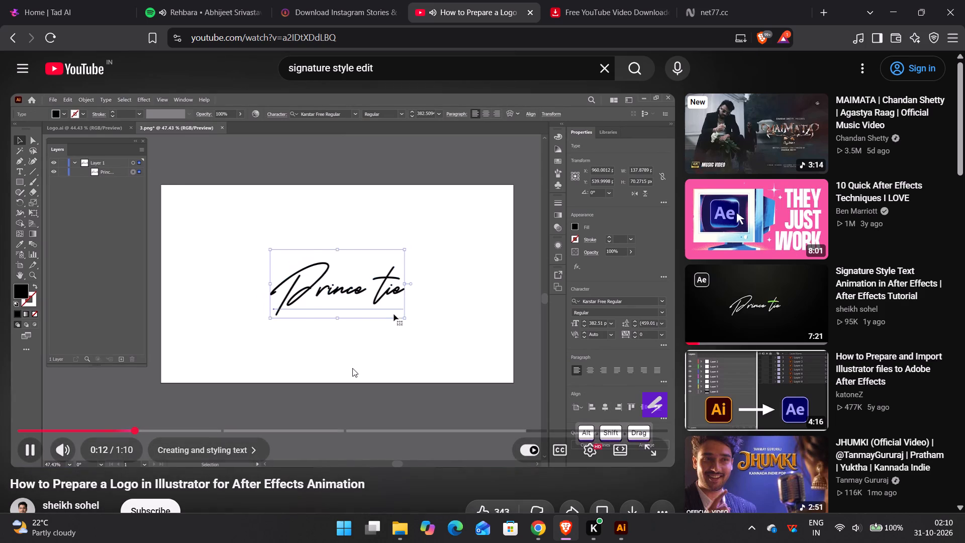
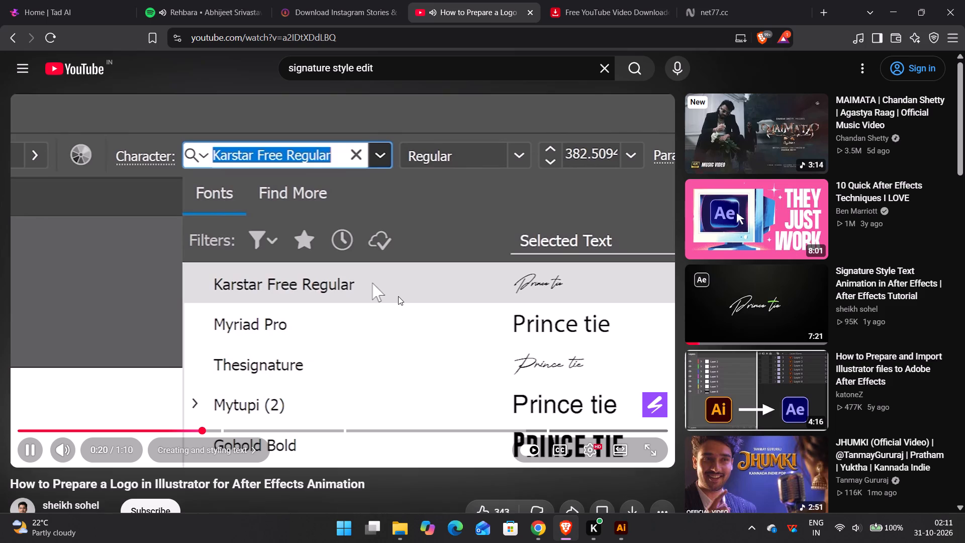
# Rewind the logo tutorial to the start of the text enlargement, examine how the signature is scaled, and pause it.
pyautogui.press('space')
pyautogui.press('Left')
pyautogui.press('Left')
pyautogui.press('Left')
pyautogui.press('Left')
pyautogui.press('Left')
pyautogui.press('Left')
pyautogui.press('space')
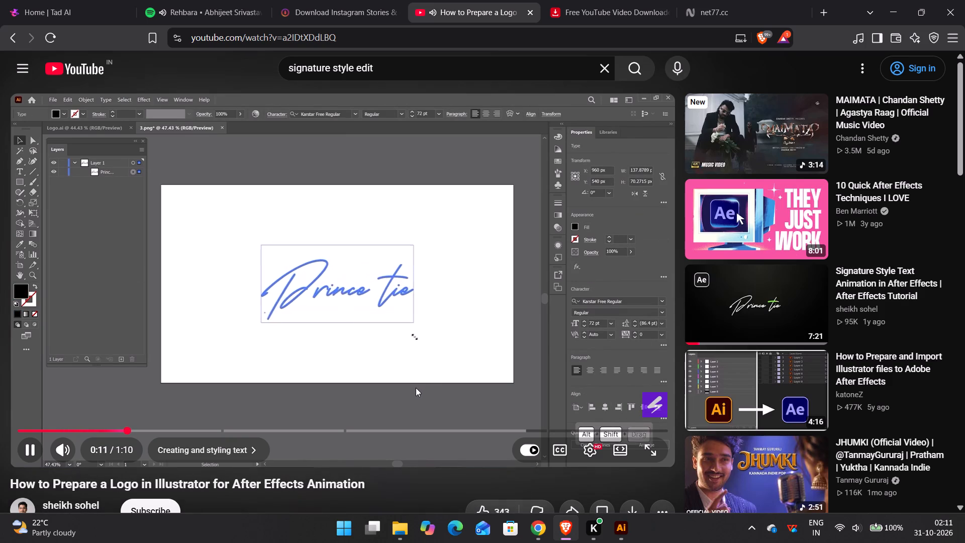
pyautogui.click(398, 278)
# Switch to Illustrator and enlarge the Raj_ThePov signature text proportionally to about 232 pt near the artboard's centre.
pyautogui.click(623, 533)
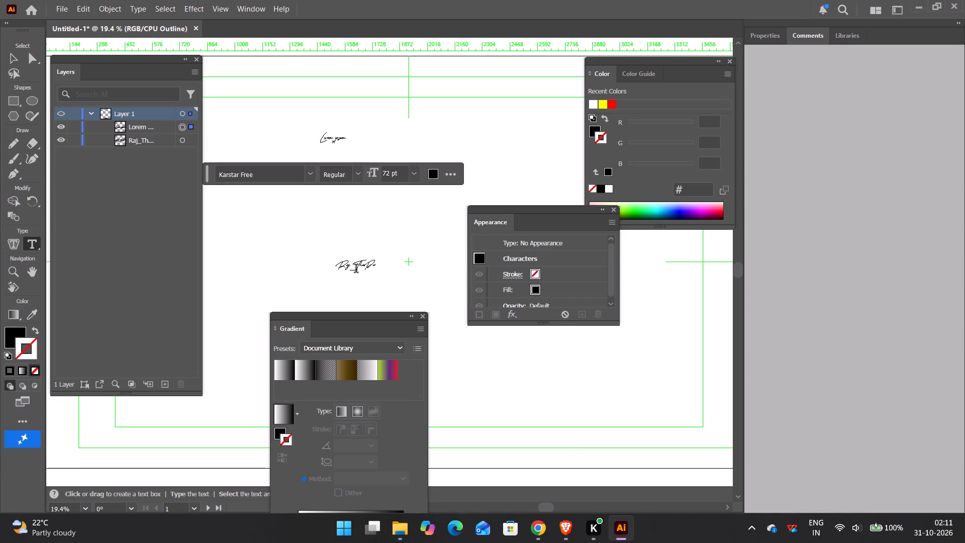
pyautogui.press('v')
pyautogui.click(30, 59)
pyautogui.click(10, 62)
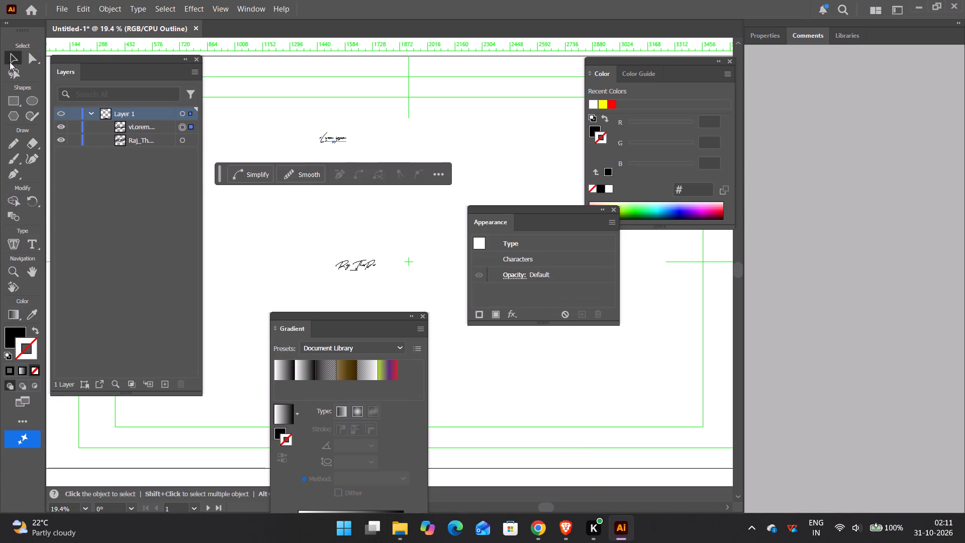
pyautogui.click(364, 266)
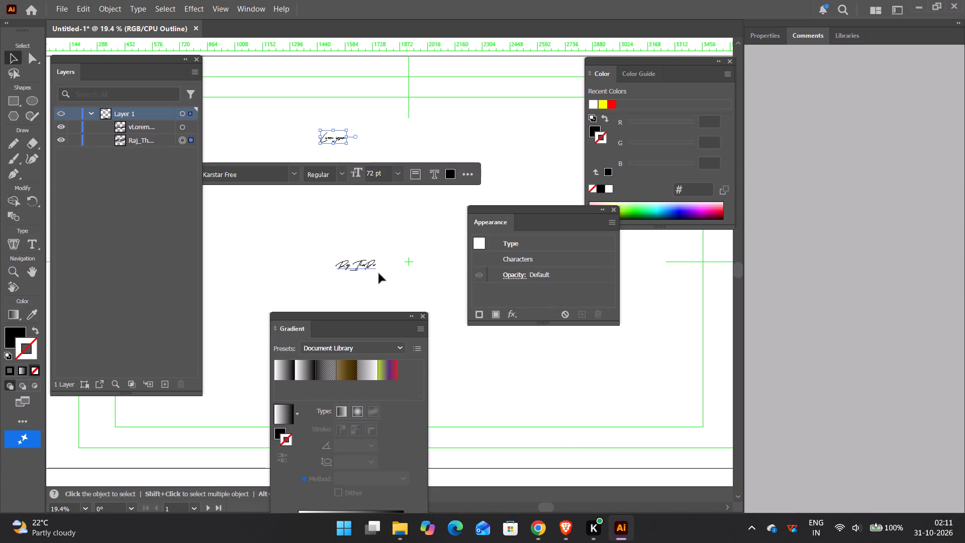
pyautogui.keyDown('shift'); pyautogui.moveTo(377, 274); pyautogui.dragTo(386, 290); pyautogui.keyUp('shift')
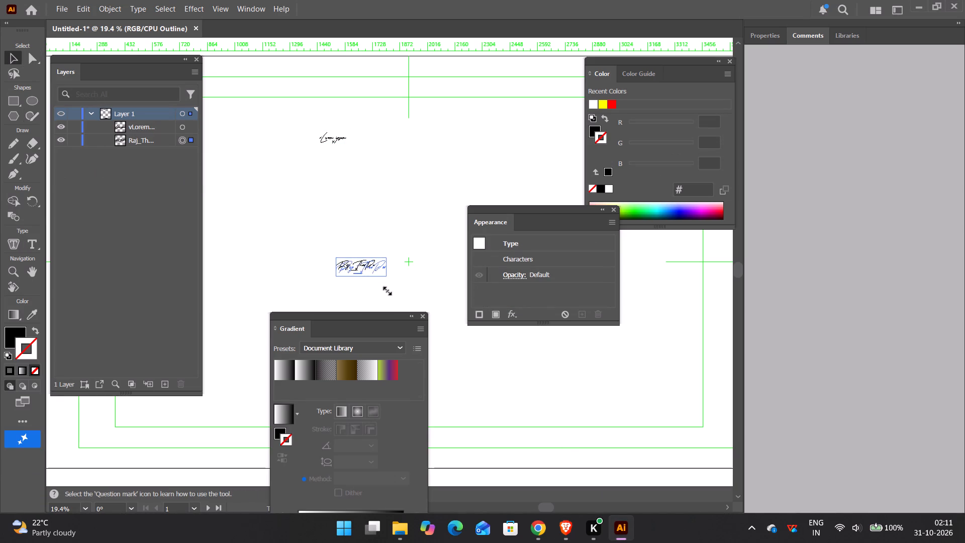
pyautogui.keyDown('shift'); pyautogui.moveTo(386, 290); pyautogui.dragTo(388, 292); pyautogui.keyUp('shift')
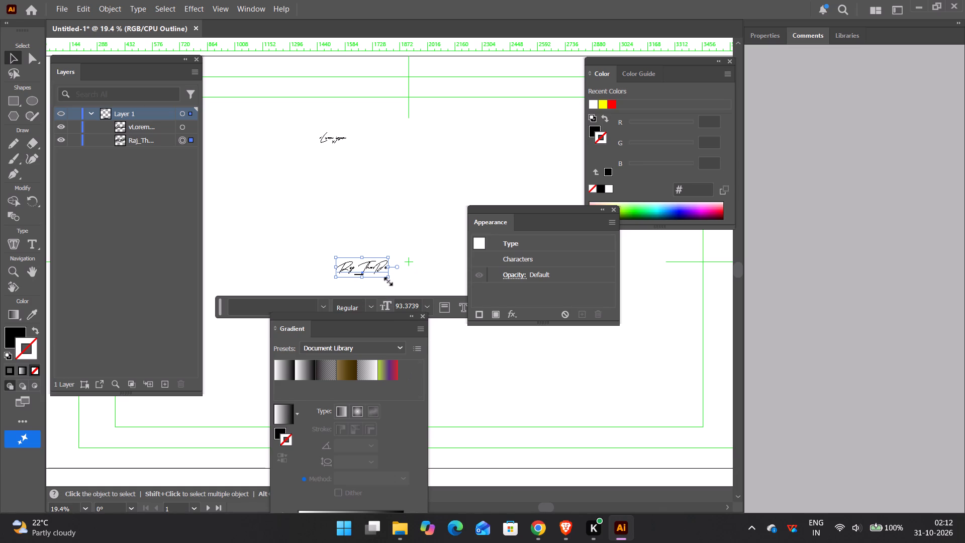
pyautogui.moveTo(386, 274); pyautogui.dragTo(398, 282)
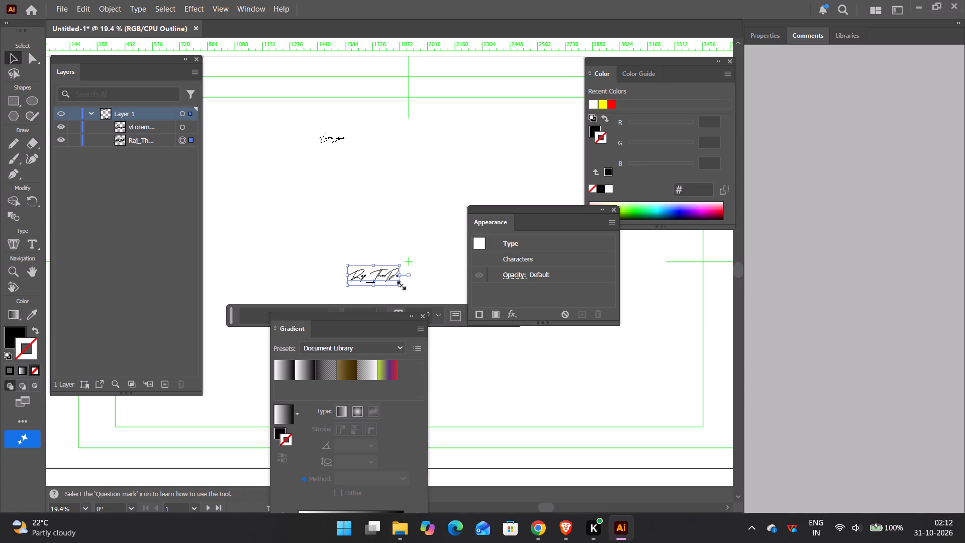
pyautogui.keyDown('shift'); pyautogui.moveTo(400, 284); pyautogui.dragTo(477, 358); pyautogui.keyUp('shift')
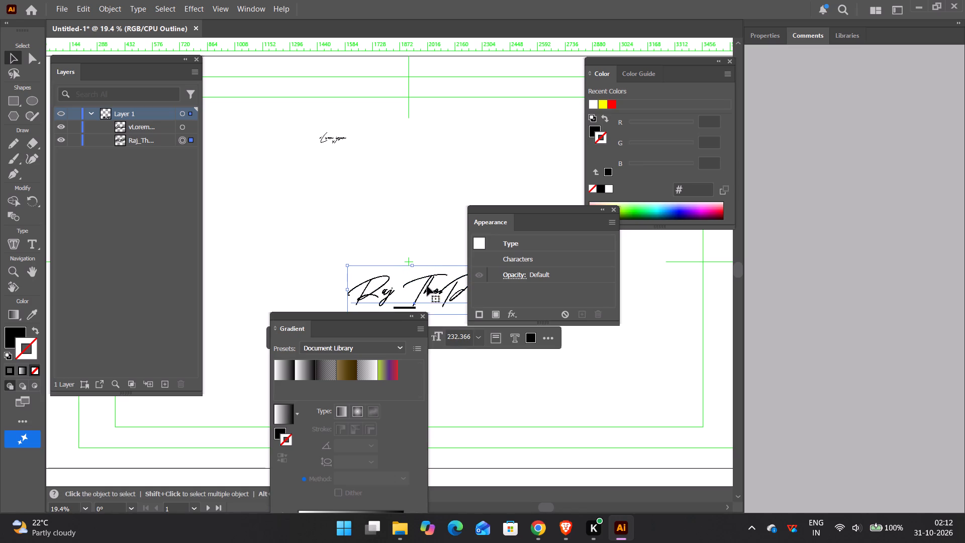
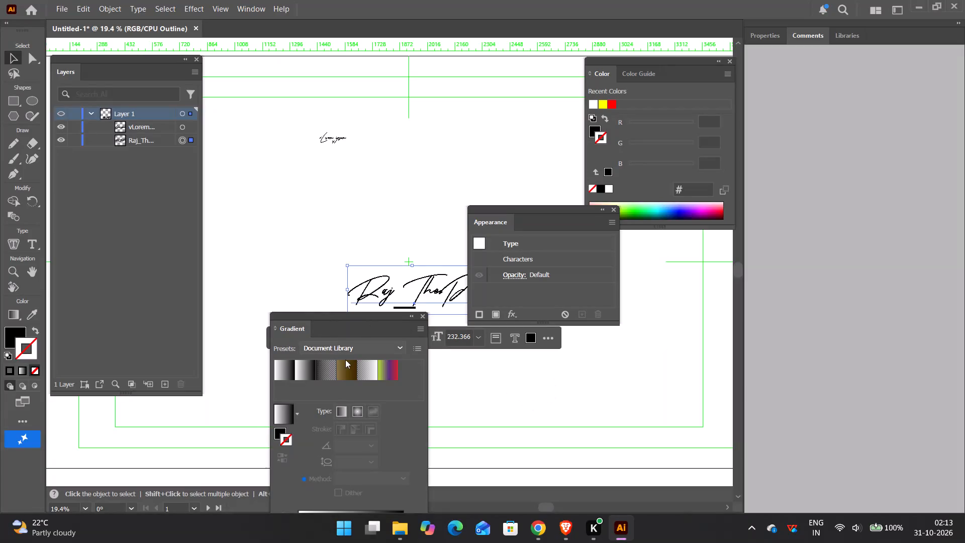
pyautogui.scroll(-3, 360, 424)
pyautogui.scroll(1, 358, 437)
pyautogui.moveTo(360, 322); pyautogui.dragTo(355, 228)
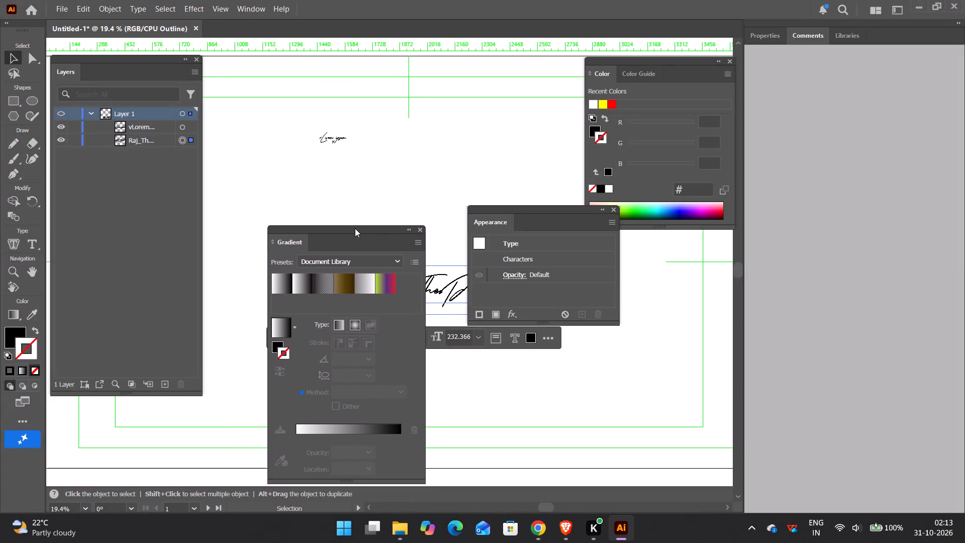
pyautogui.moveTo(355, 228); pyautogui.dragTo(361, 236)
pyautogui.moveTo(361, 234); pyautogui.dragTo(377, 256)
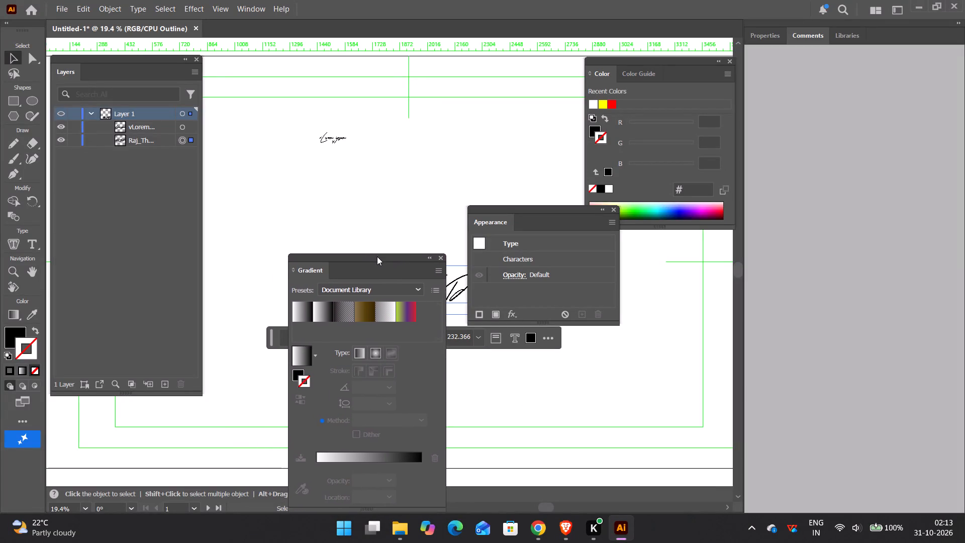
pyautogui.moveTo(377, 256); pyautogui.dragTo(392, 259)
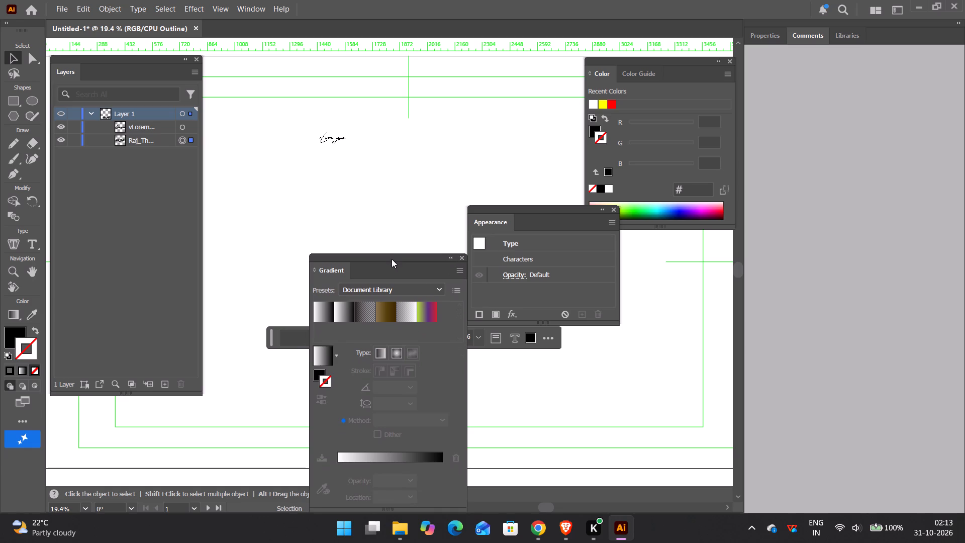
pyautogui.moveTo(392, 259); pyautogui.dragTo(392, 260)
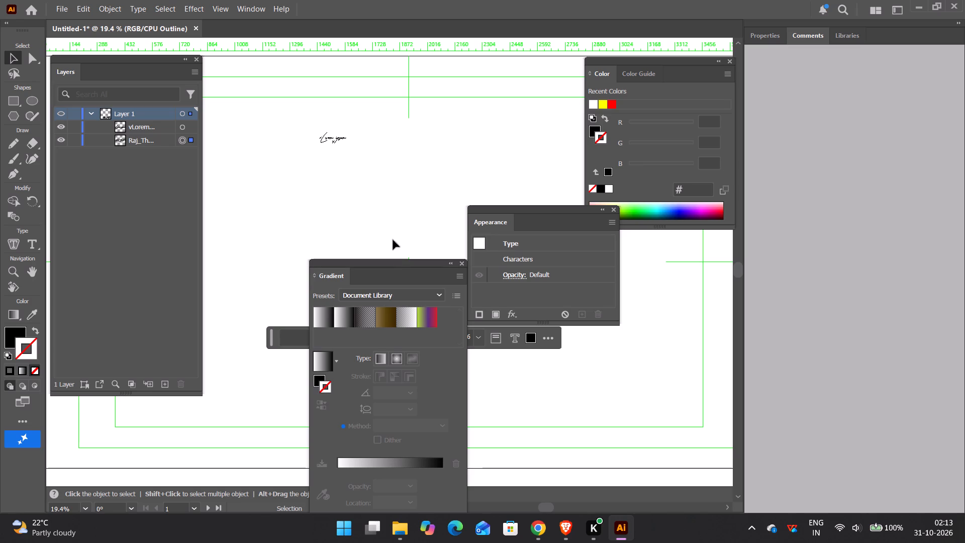
# Delete the leftover Lorem ipsum sample text above the Raj_ThePov signature.
pyautogui.click(336, 137)
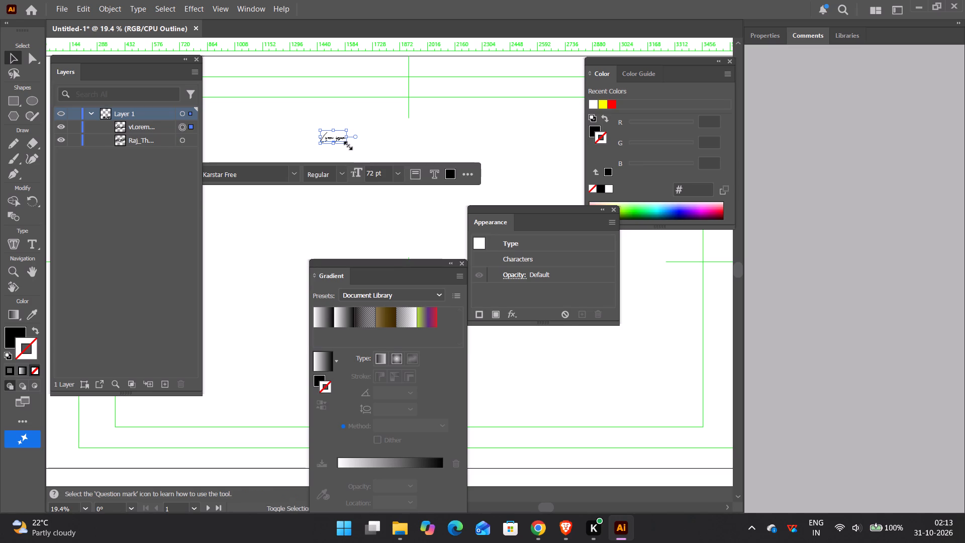
pyautogui.keyDown('shift'); pyautogui.moveTo(345, 143); pyautogui.dragTo(534, 333); pyautogui.keyUp('shift')
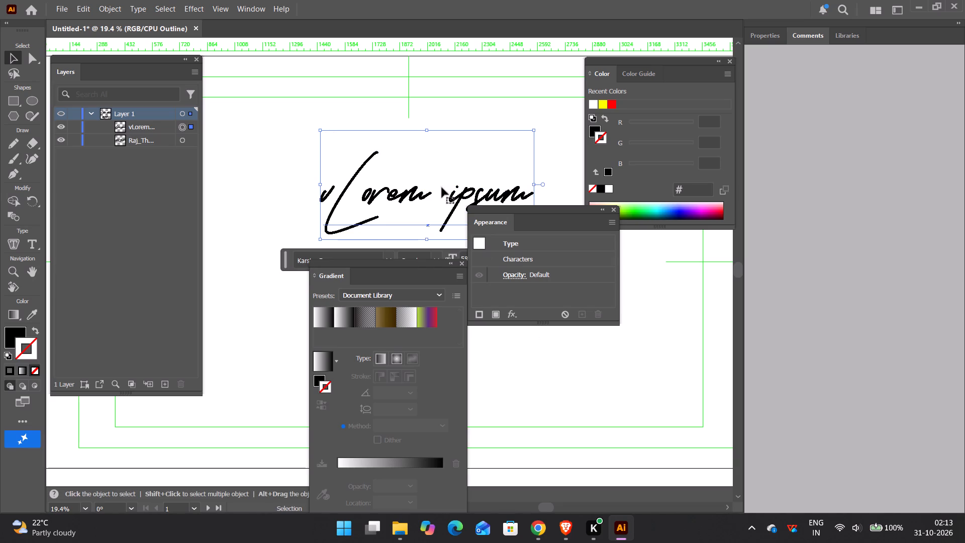
pyautogui.press('BackSpace')
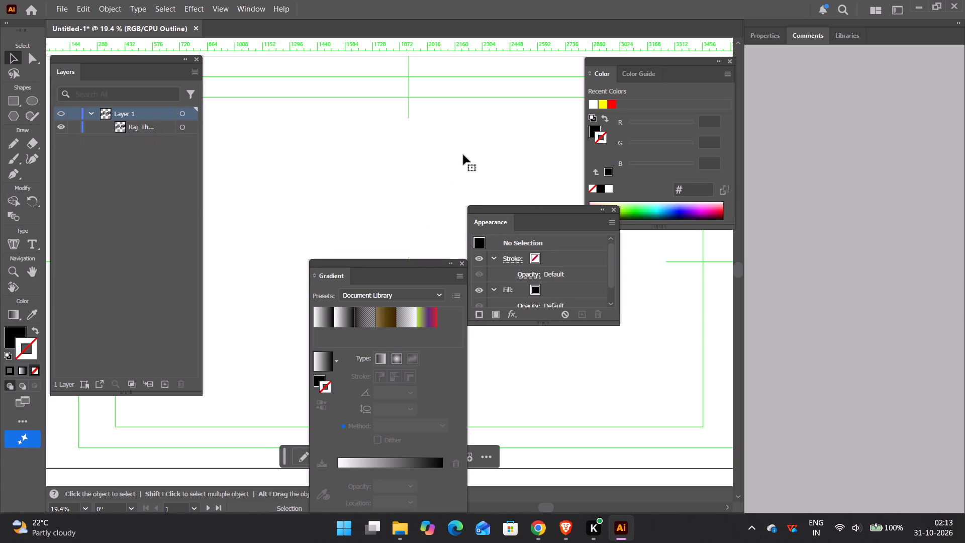
pyautogui.click(580, 392)
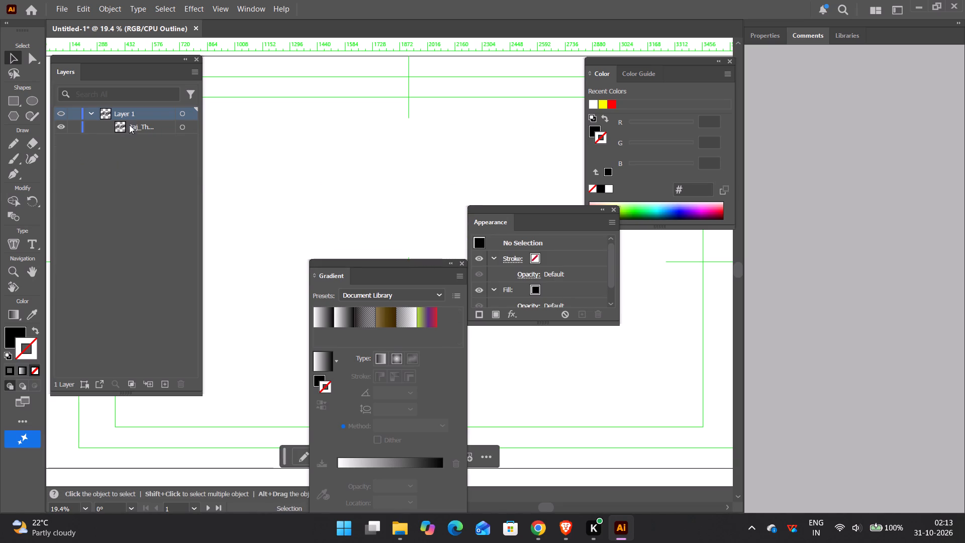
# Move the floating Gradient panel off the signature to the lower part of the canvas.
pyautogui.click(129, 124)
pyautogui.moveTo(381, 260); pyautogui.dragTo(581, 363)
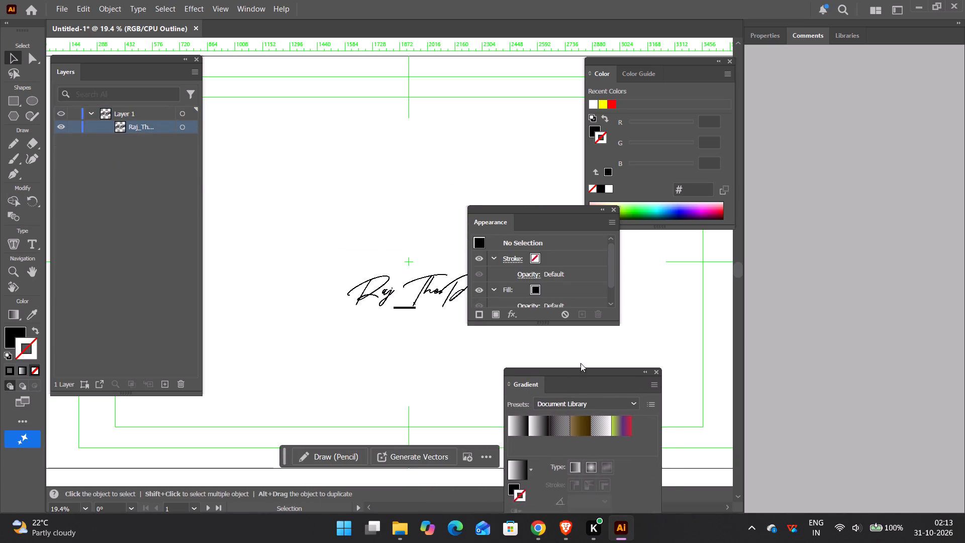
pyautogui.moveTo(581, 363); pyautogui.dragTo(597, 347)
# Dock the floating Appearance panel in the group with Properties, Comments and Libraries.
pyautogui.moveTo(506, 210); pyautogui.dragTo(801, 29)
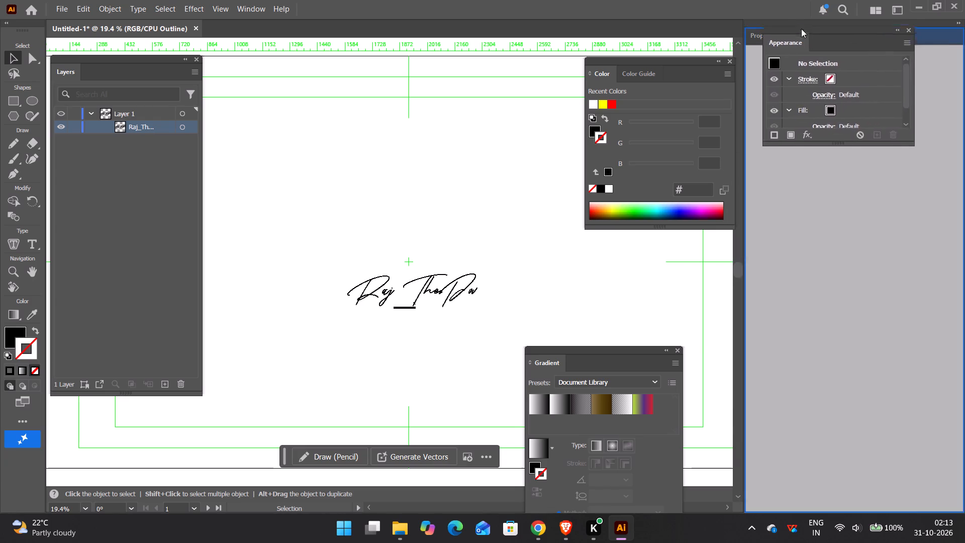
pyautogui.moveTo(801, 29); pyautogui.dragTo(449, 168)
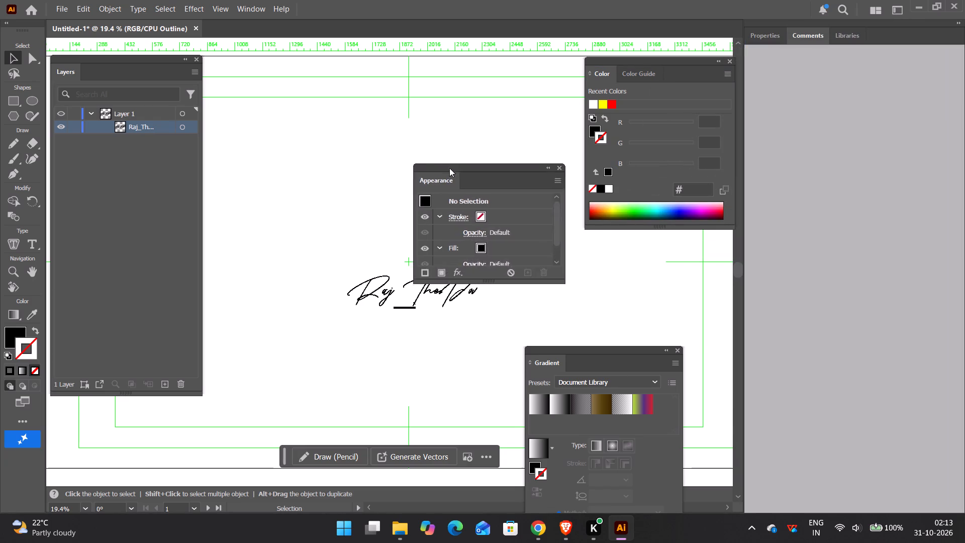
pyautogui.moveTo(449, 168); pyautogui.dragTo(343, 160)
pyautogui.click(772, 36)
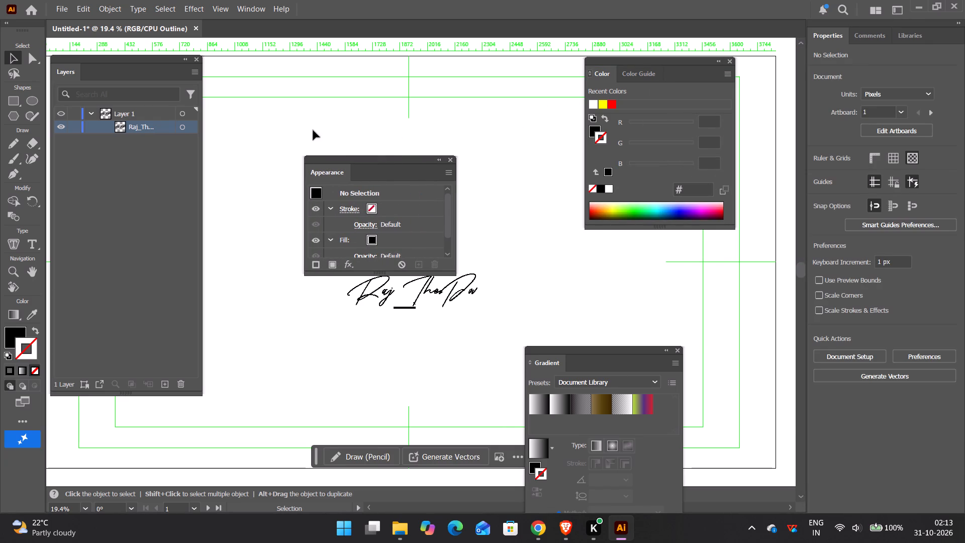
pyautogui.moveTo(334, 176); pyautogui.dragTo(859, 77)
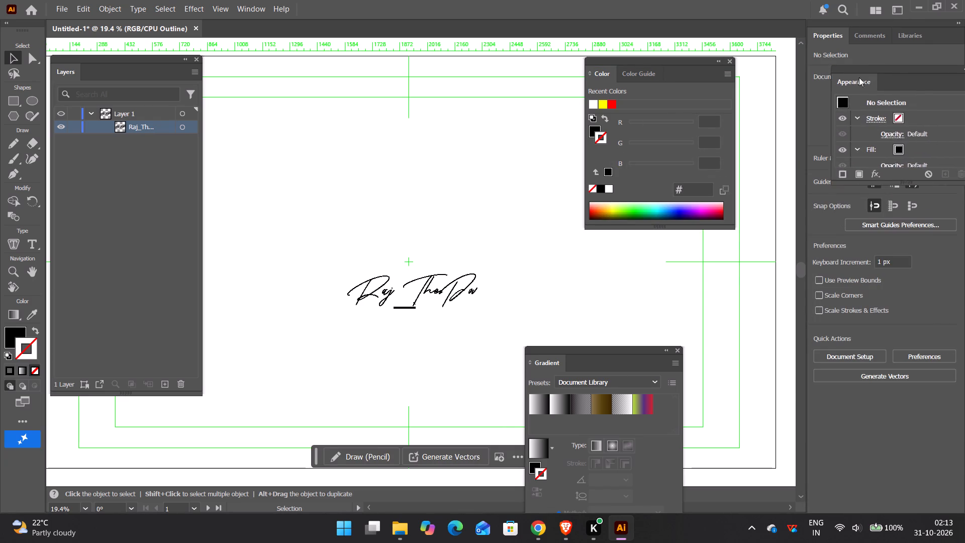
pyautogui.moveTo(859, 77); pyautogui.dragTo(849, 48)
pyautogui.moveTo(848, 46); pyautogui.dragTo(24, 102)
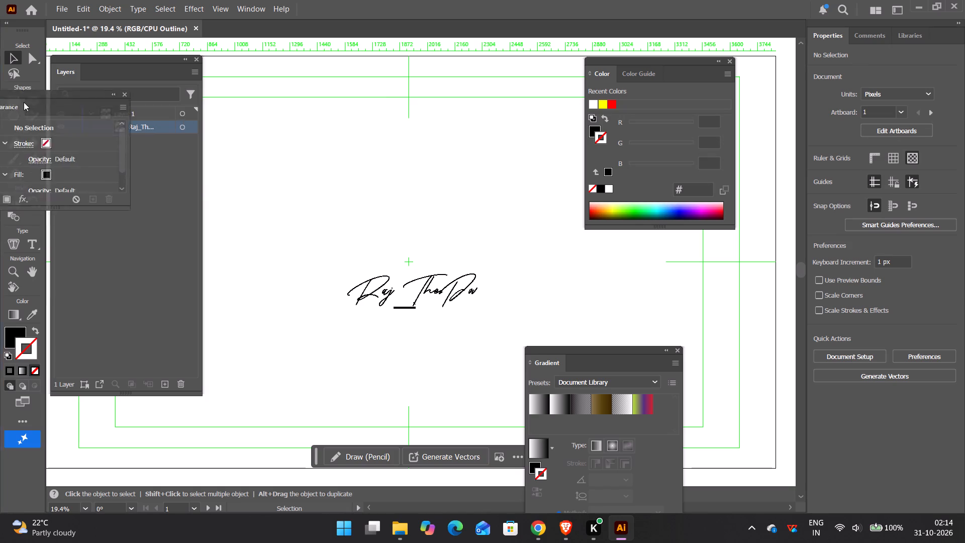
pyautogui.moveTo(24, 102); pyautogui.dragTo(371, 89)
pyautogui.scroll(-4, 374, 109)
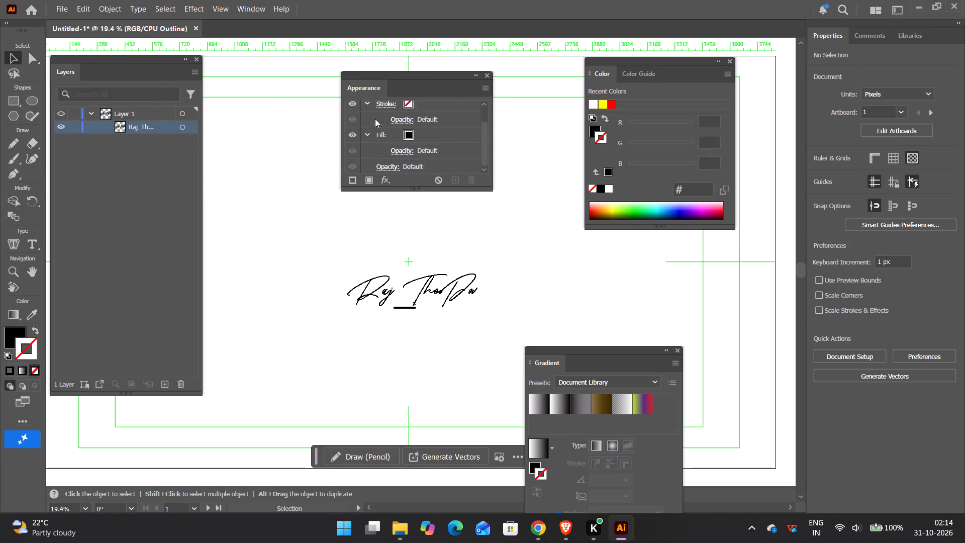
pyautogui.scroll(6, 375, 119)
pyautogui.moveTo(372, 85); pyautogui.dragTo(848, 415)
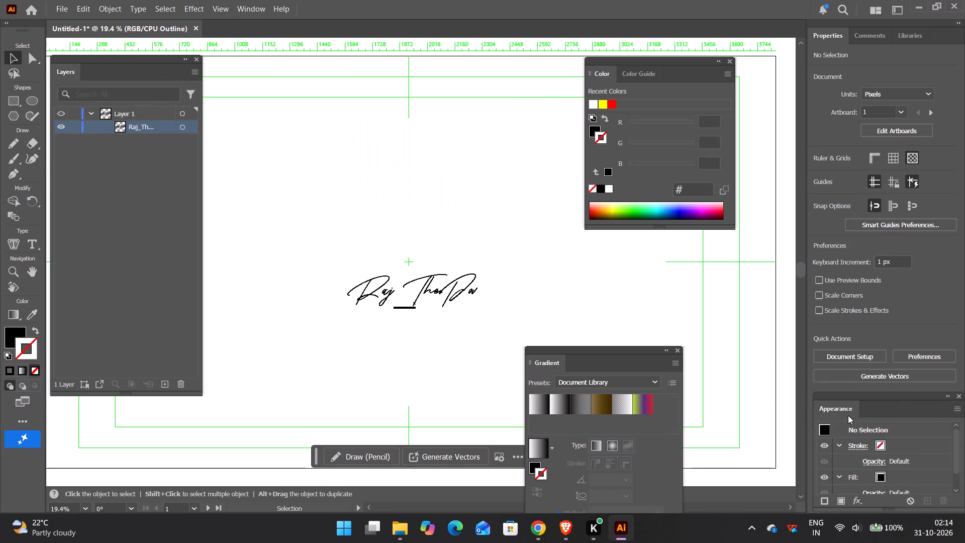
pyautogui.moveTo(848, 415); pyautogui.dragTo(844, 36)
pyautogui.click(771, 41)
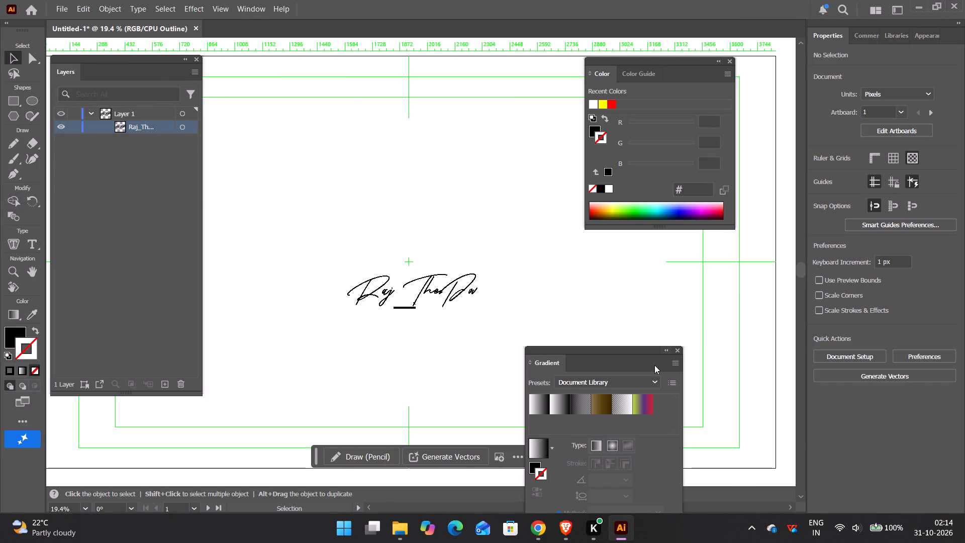
# Dock the Gradient panel with the Properties group, and the Color and Color Guide panels above that group.
pyautogui.moveTo(550, 362); pyautogui.dragTo(908, 38)
pyautogui.moveTo(651, 60); pyautogui.dragTo(907, 25)
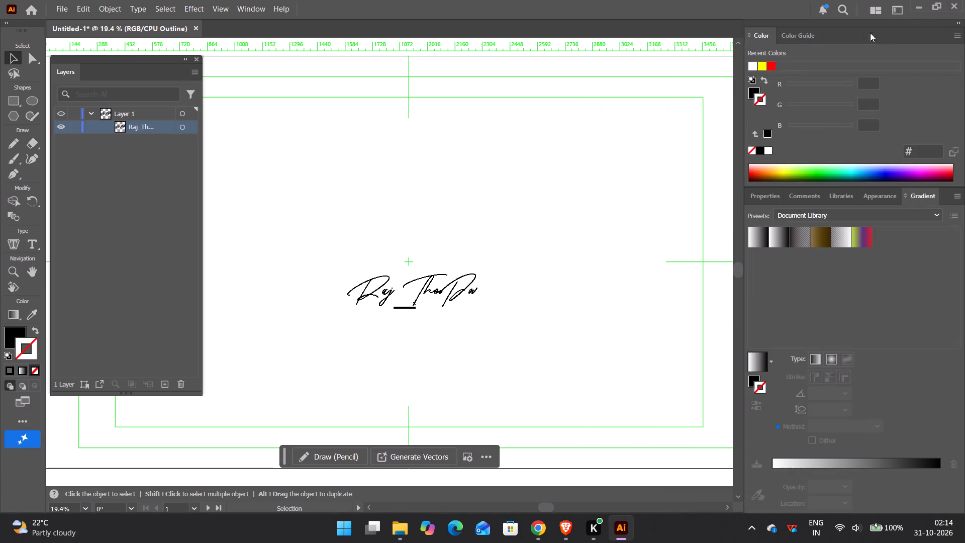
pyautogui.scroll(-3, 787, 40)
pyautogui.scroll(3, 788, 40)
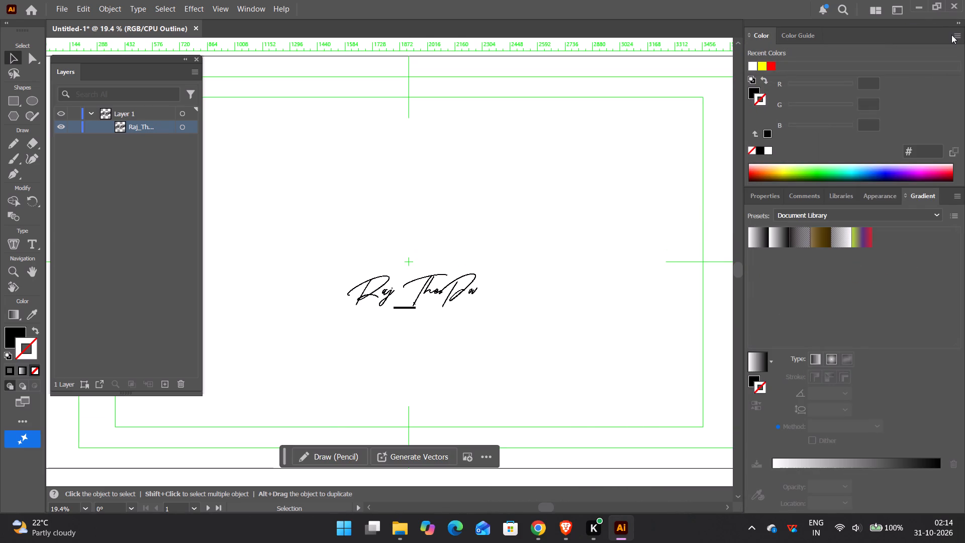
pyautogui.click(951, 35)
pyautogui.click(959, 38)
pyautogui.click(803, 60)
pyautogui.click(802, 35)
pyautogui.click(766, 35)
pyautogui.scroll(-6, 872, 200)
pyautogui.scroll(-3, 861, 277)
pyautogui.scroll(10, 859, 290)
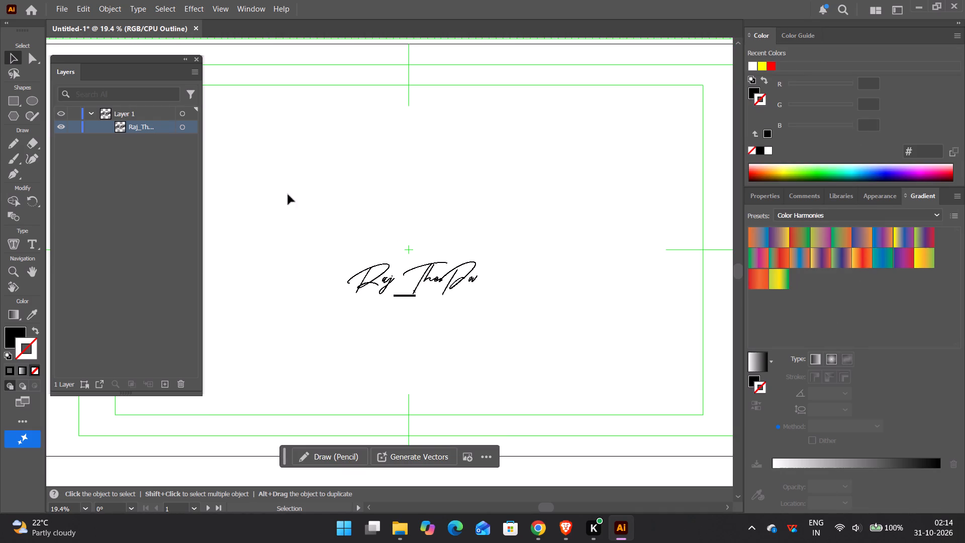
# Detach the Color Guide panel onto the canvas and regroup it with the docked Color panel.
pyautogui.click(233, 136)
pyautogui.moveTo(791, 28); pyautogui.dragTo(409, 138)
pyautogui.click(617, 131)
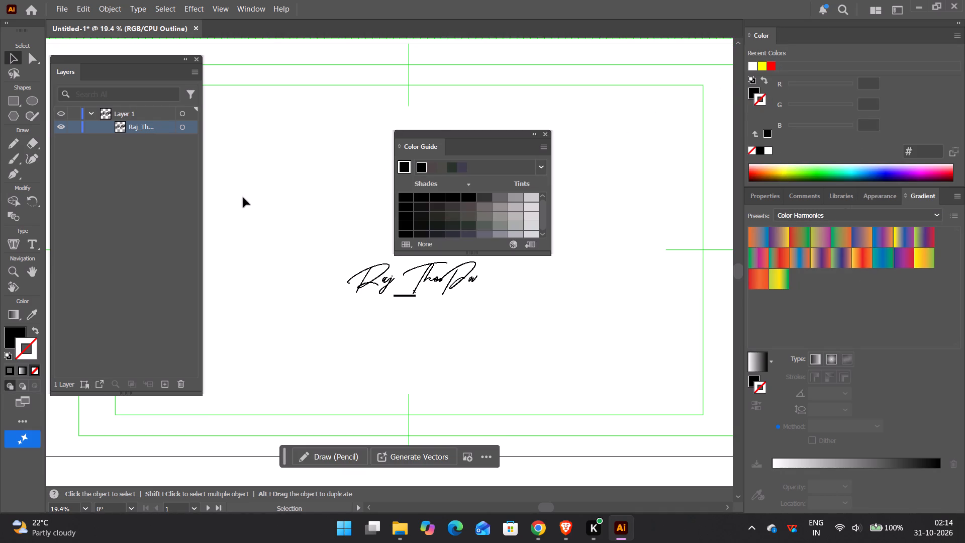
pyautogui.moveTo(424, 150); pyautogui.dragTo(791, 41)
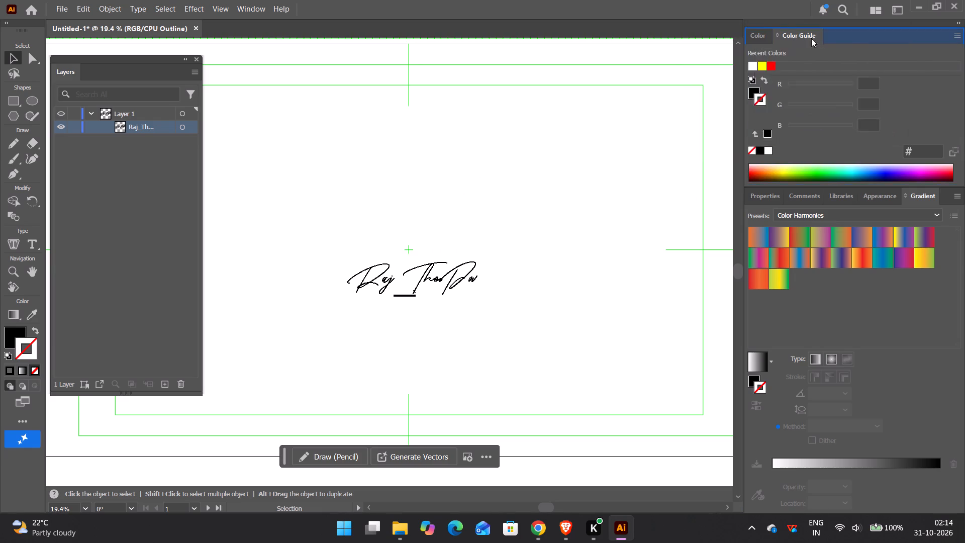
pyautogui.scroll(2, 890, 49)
# Collapse the docked panels to icons to free canvas space.
pyautogui.click(957, 24)
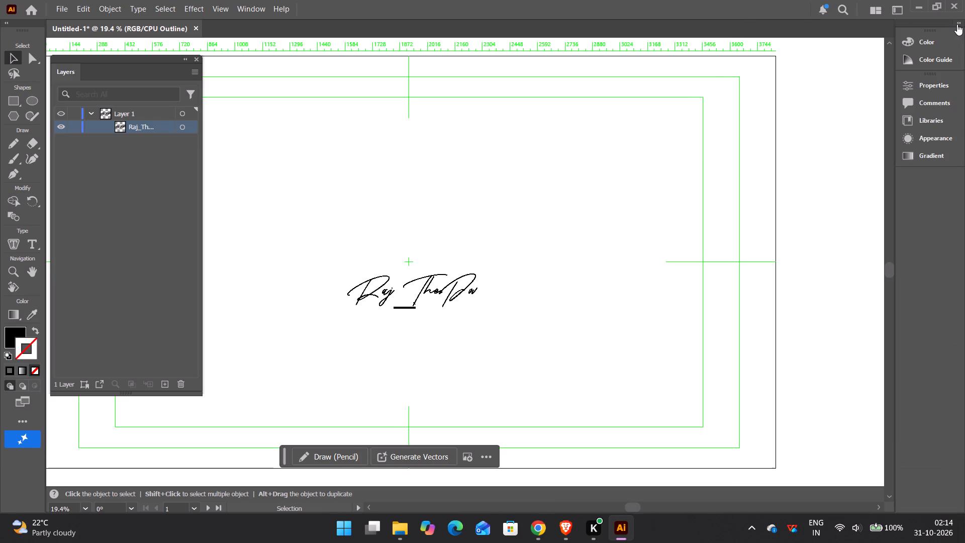
# Examine the contents of the collapsed Color Guide, Properties, Comments, Libraries, Appearance and Gradient panels.
pyautogui.click(931, 37)
pyautogui.click(935, 62)
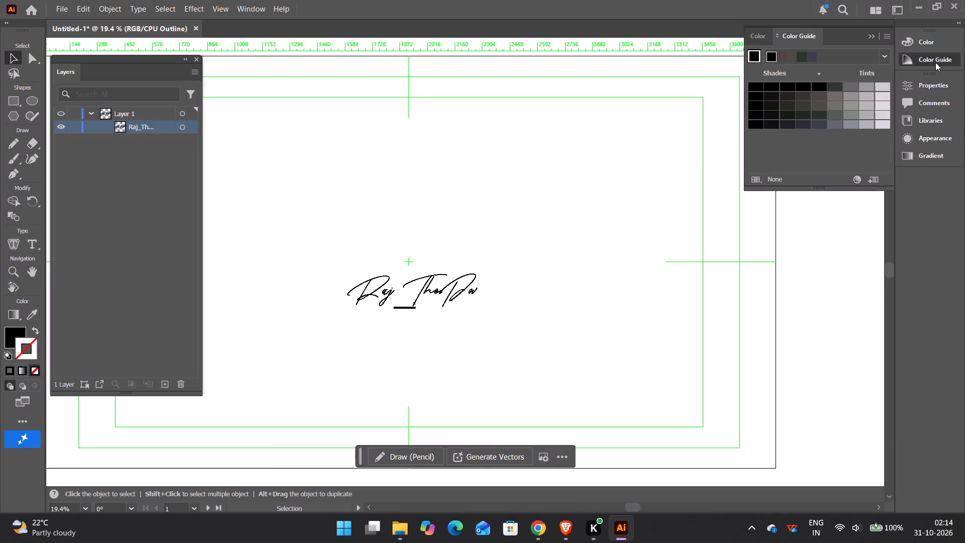
pyautogui.click(934, 79)
pyautogui.click(933, 102)
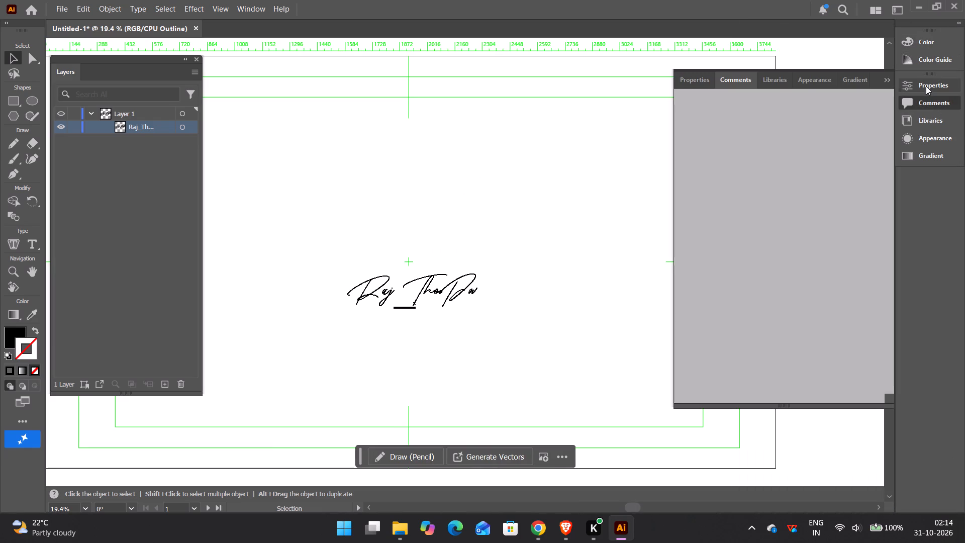
pyautogui.click(926, 86)
pyautogui.click(929, 106)
pyautogui.click(935, 137)
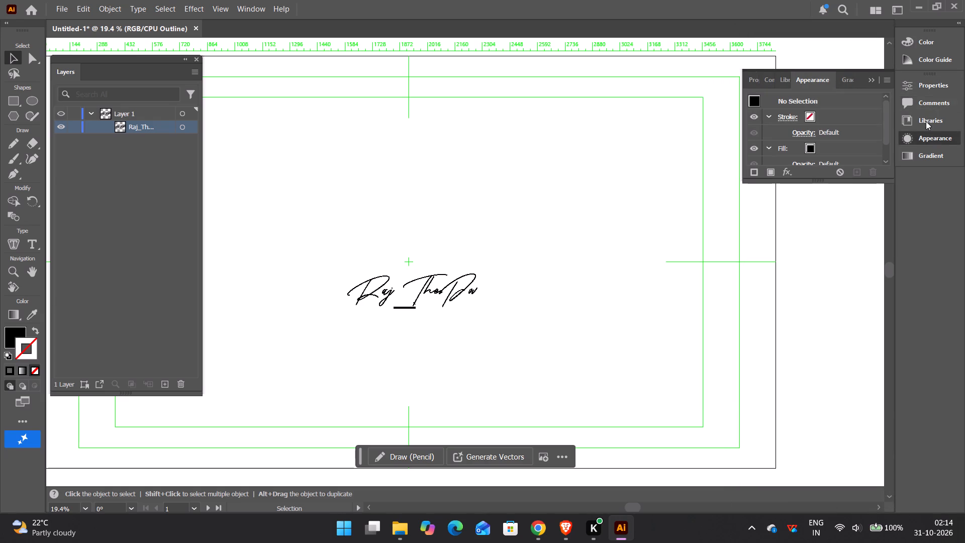
pyautogui.click(935, 161)
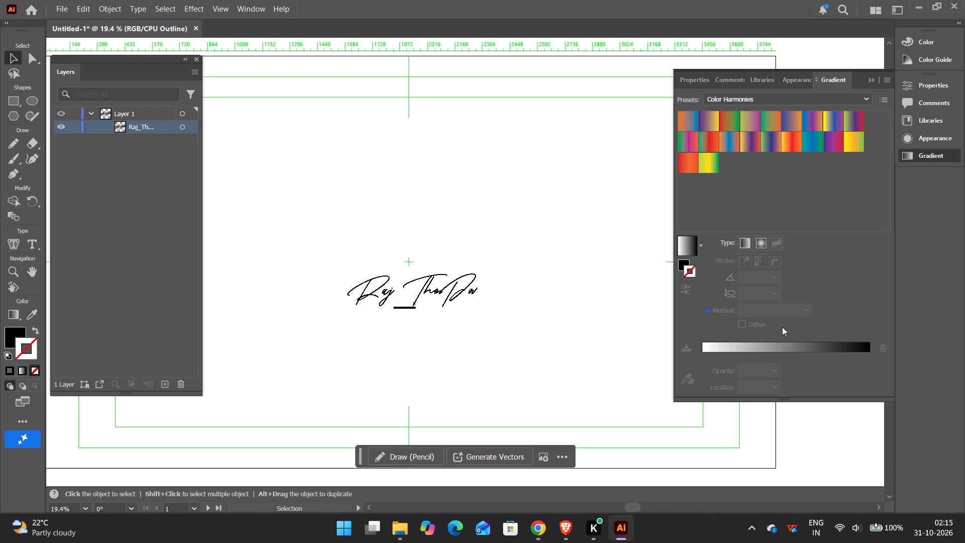
pyautogui.scroll(-4, 783, 329)
pyautogui.scroll(4, 783, 333)
pyautogui.click(955, 127)
pyautogui.click(944, 141)
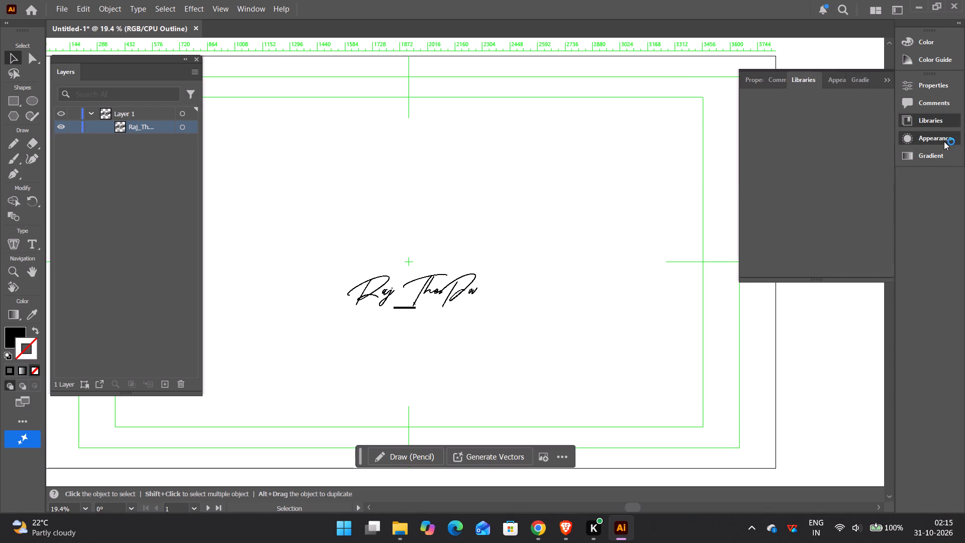
pyautogui.click(924, 81)
pyautogui.click(939, 94)
pyautogui.click(937, 105)
pyautogui.click(928, 80)
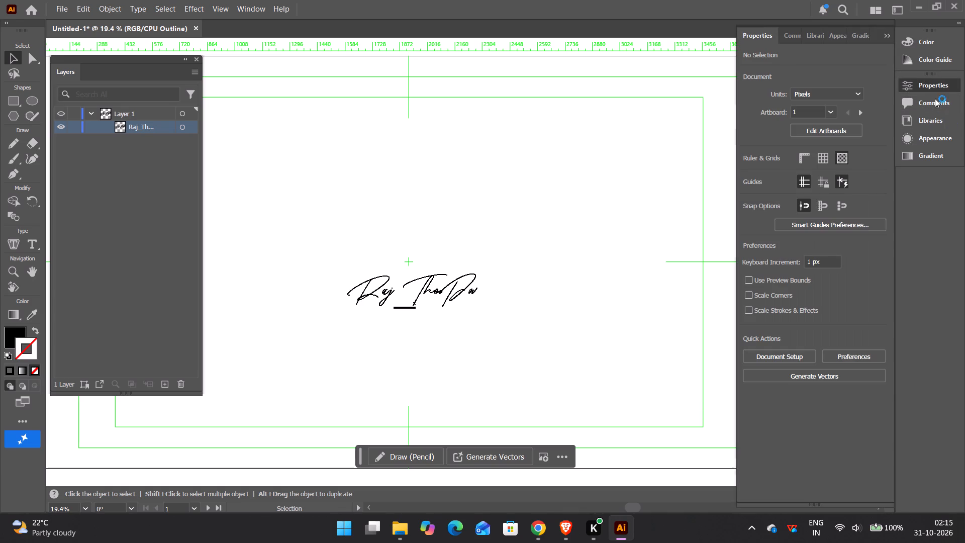
pyautogui.scroll(-2, 813, 222)
pyautogui.scroll(3, 766, 215)
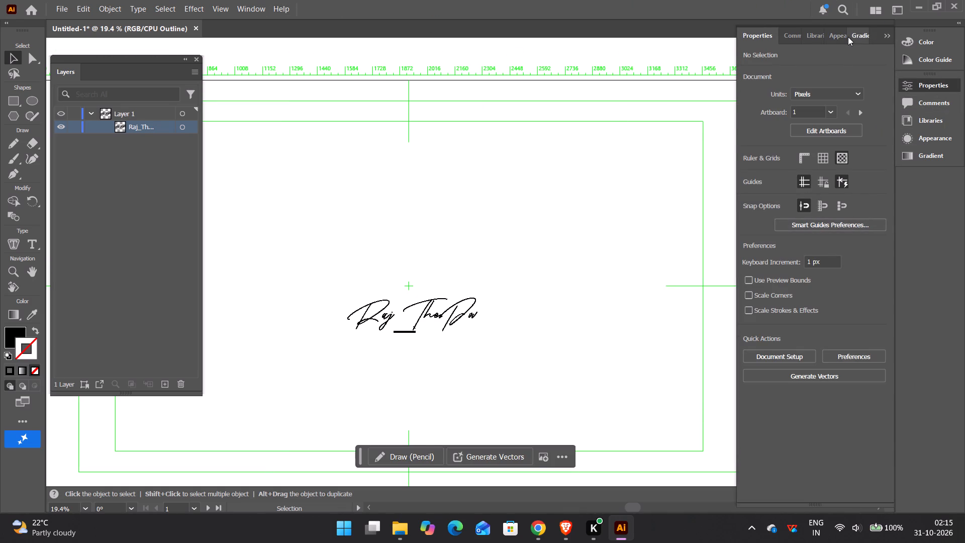
# Detach the Appearance and Gradient panels from the Properties group and float them over the canvas.
pyautogui.moveTo(839, 36); pyautogui.dragTo(282, 239)
pyautogui.moveTo(863, 32); pyautogui.dragTo(846, 55)
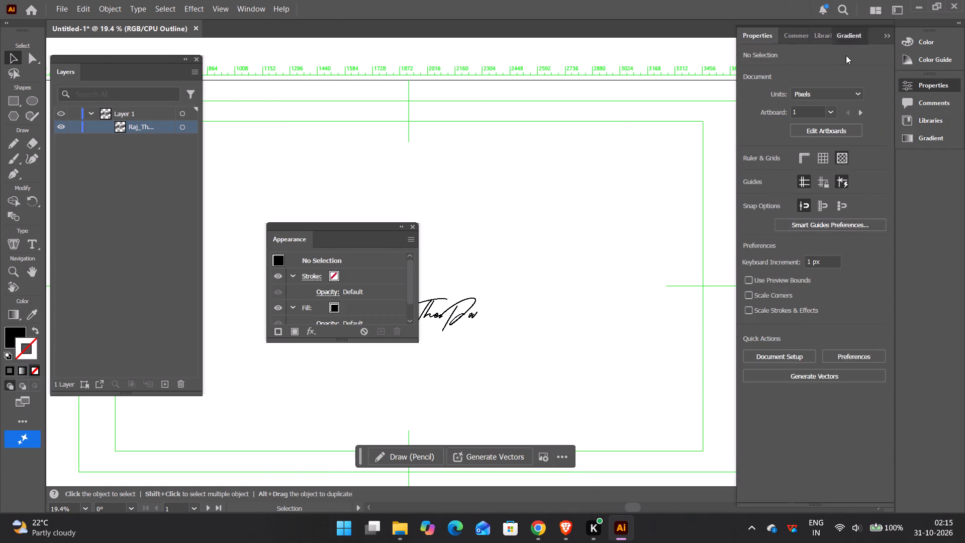
pyautogui.moveTo(846, 55); pyautogui.dragTo(626, 174)
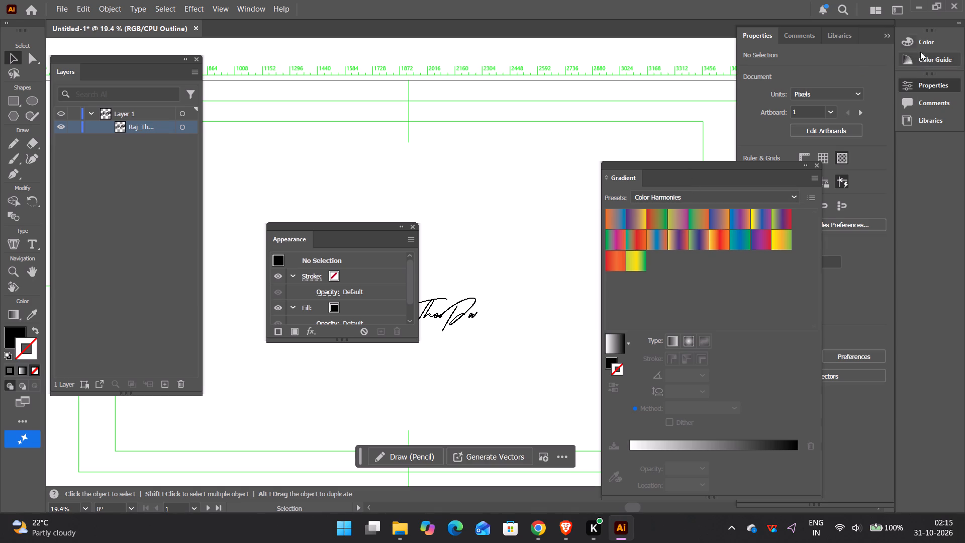
# Move the Properties panel out of the Comments and Libraries group into the docked Color and Color Guide group, placing it first.
pyautogui.click(925, 30)
pyautogui.click(958, 19)
pyautogui.click(958, 19)
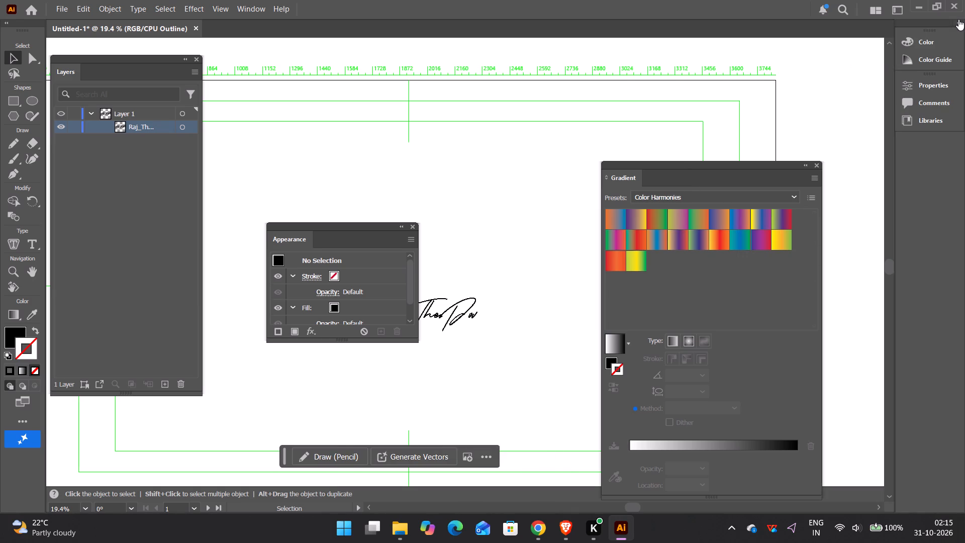
pyautogui.click(941, 83)
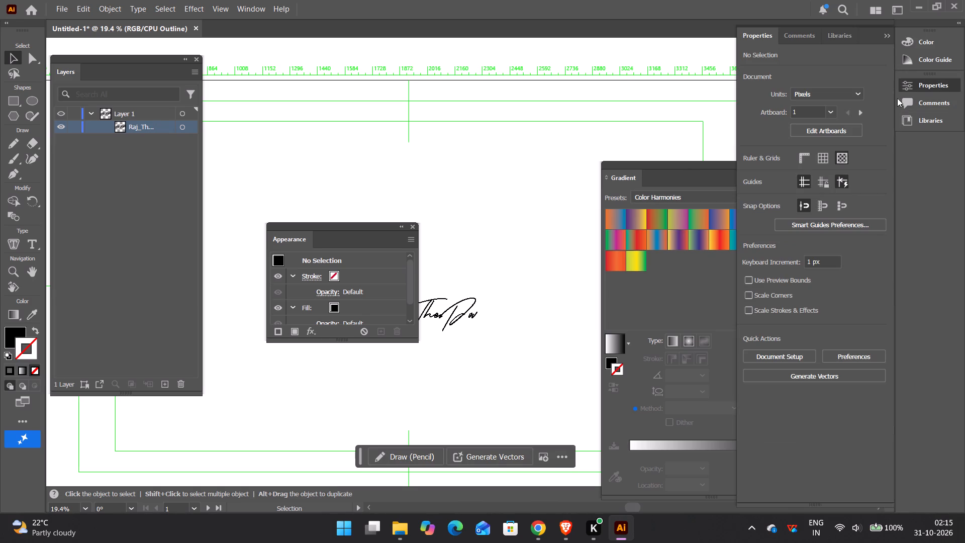
pyautogui.click(886, 30)
pyautogui.moveTo(771, 35); pyautogui.dragTo(858, 27)
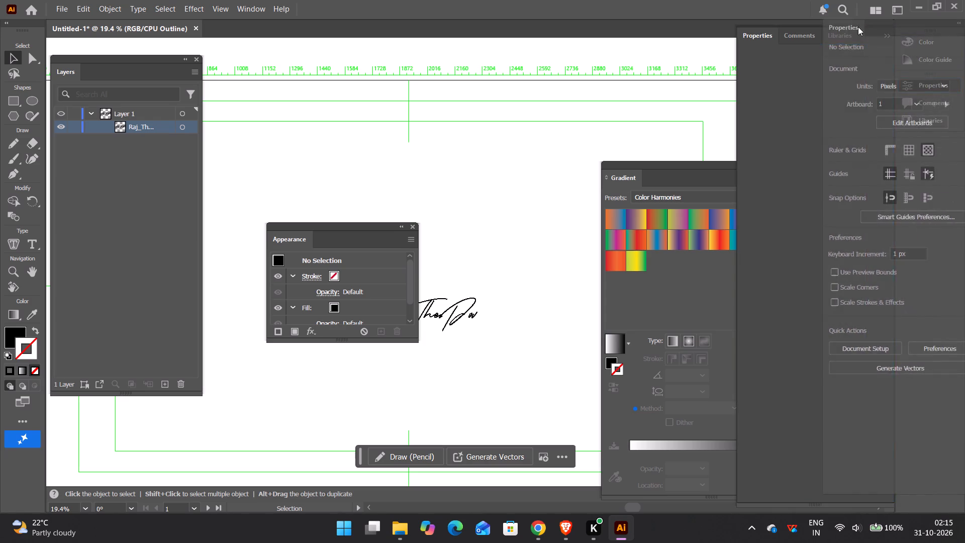
pyautogui.moveTo(858, 27); pyautogui.dragTo(918, 28)
pyautogui.click(920, 49)
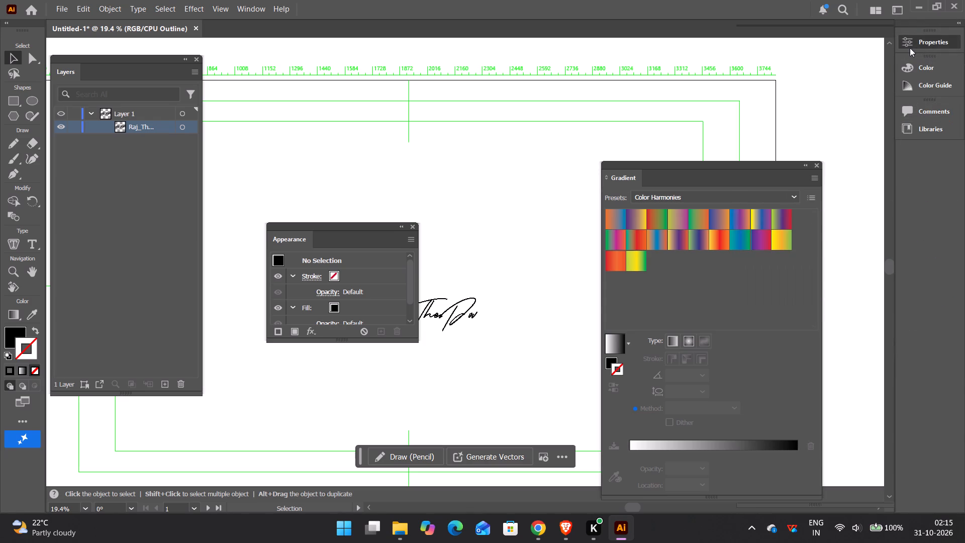
pyautogui.moveTo(758, 38); pyautogui.dragTo(918, 31)
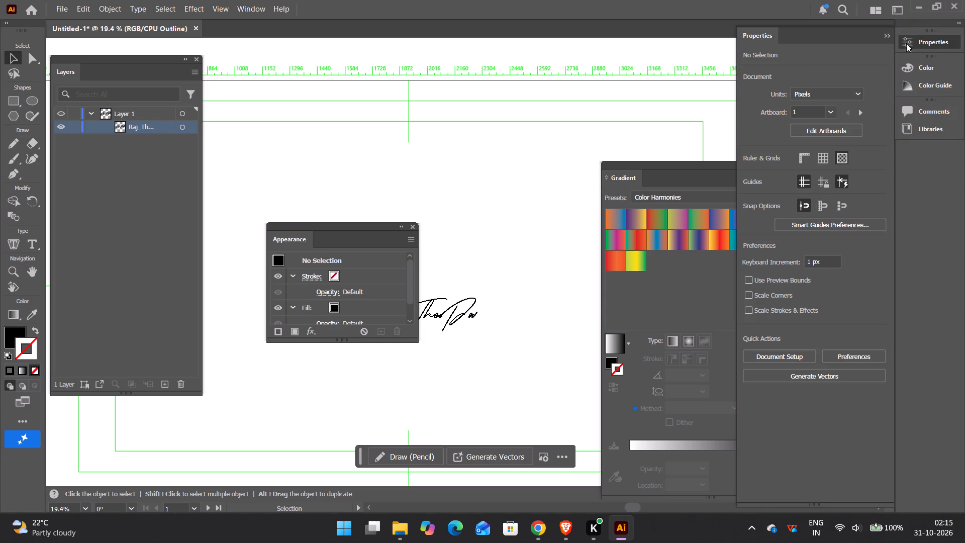
pyautogui.moveTo(914, 40); pyautogui.dragTo(817, 35)
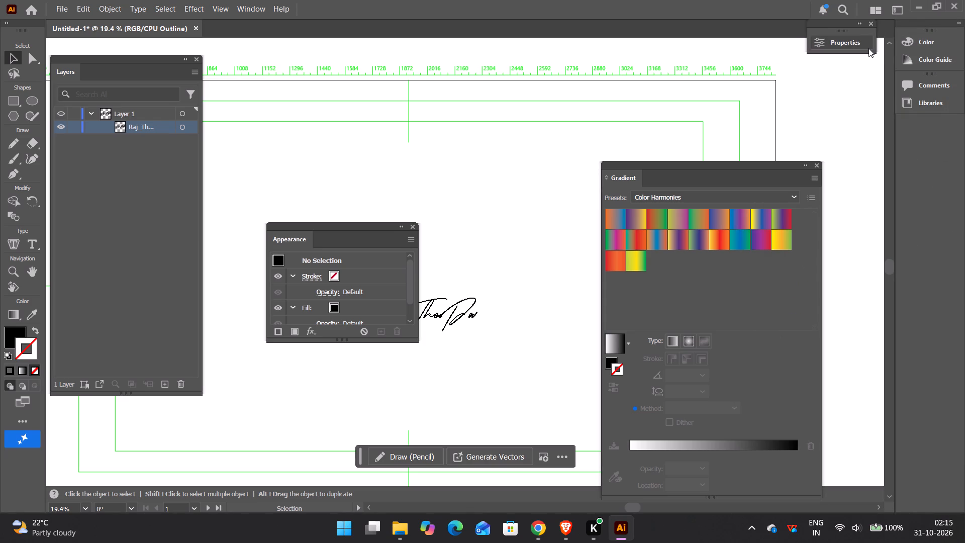
pyautogui.moveTo(840, 32); pyautogui.dragTo(850, 36)
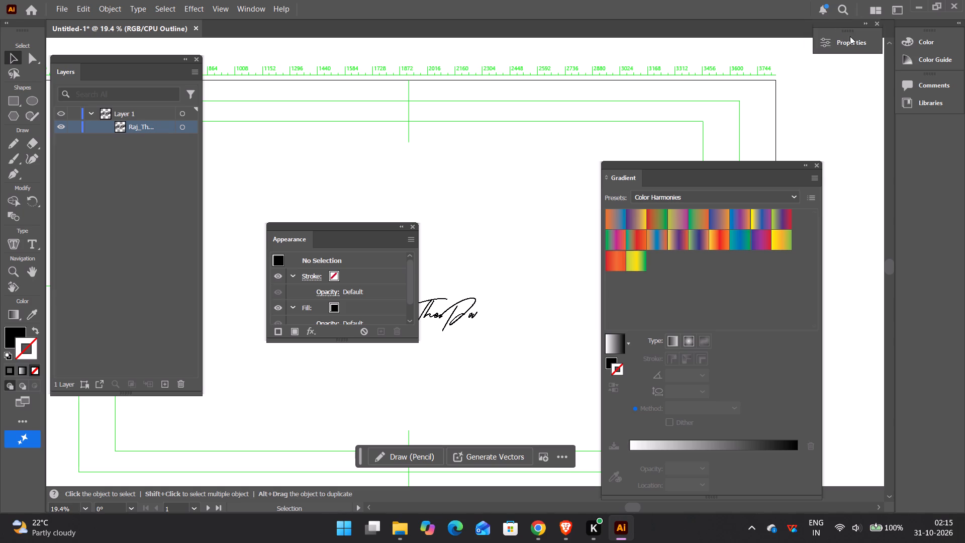
pyautogui.moveTo(850, 36); pyautogui.dragTo(930, 41)
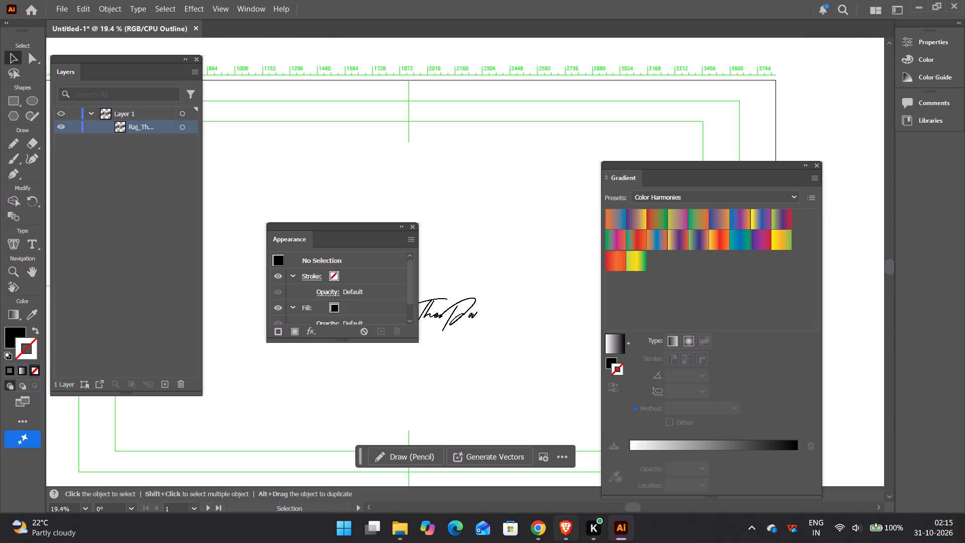
# Check the tutorial video in the browser, then move the floating Appearance panel off the signature to the canvas area above it.
pyautogui.click(567, 542)
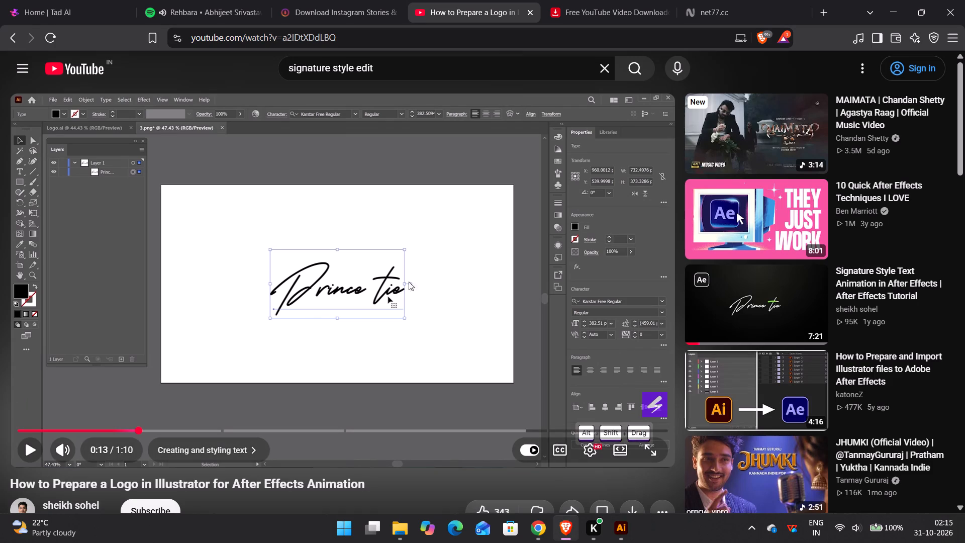
pyautogui.click(627, 531)
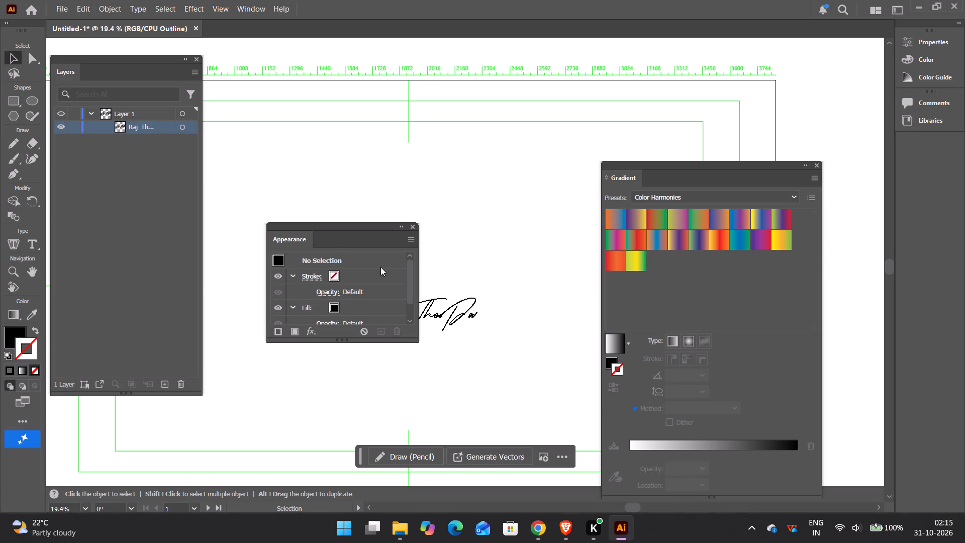
pyautogui.moveTo(337, 228); pyautogui.dragTo(131, 364)
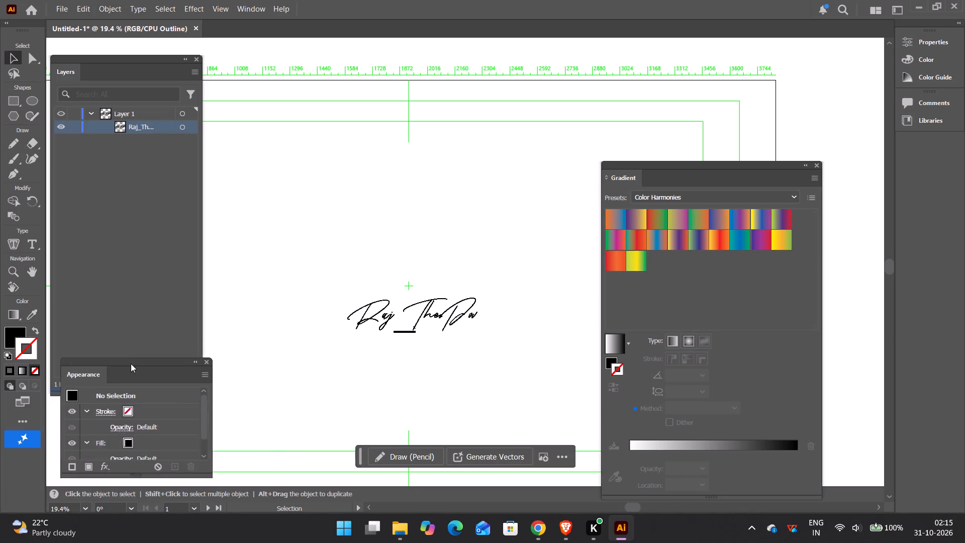
pyautogui.moveTo(131, 364); pyautogui.dragTo(144, 361)
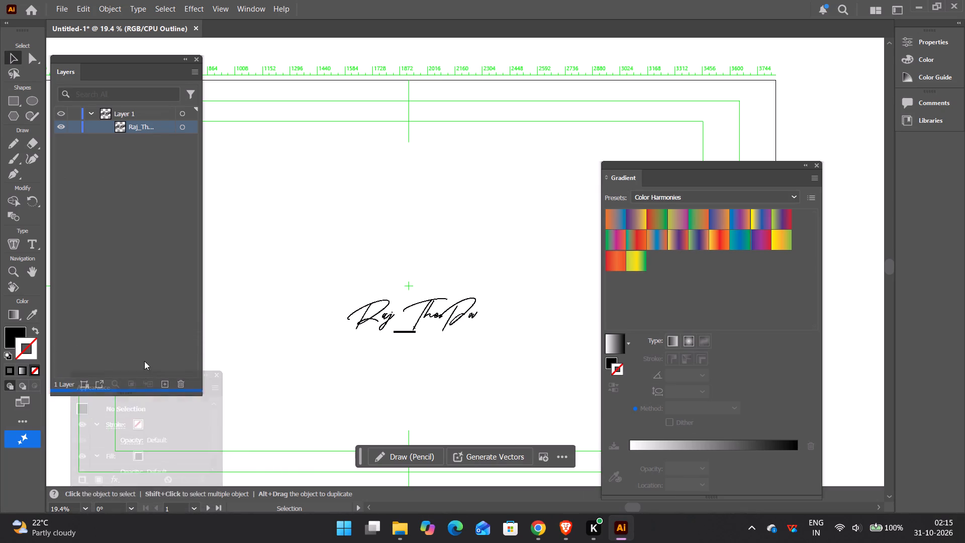
pyautogui.moveTo(144, 361); pyautogui.dragTo(291, 320)
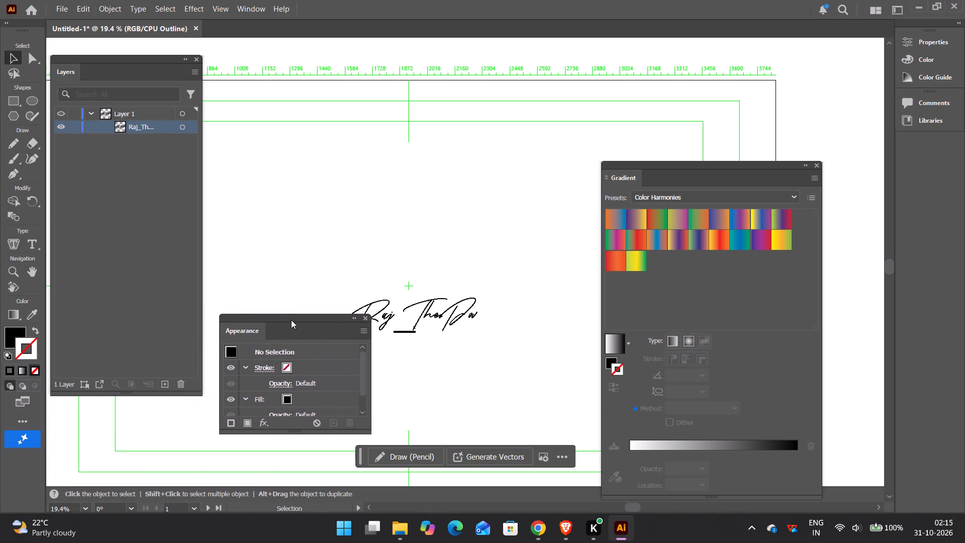
pyautogui.moveTo(291, 320); pyautogui.dragTo(440, 115)
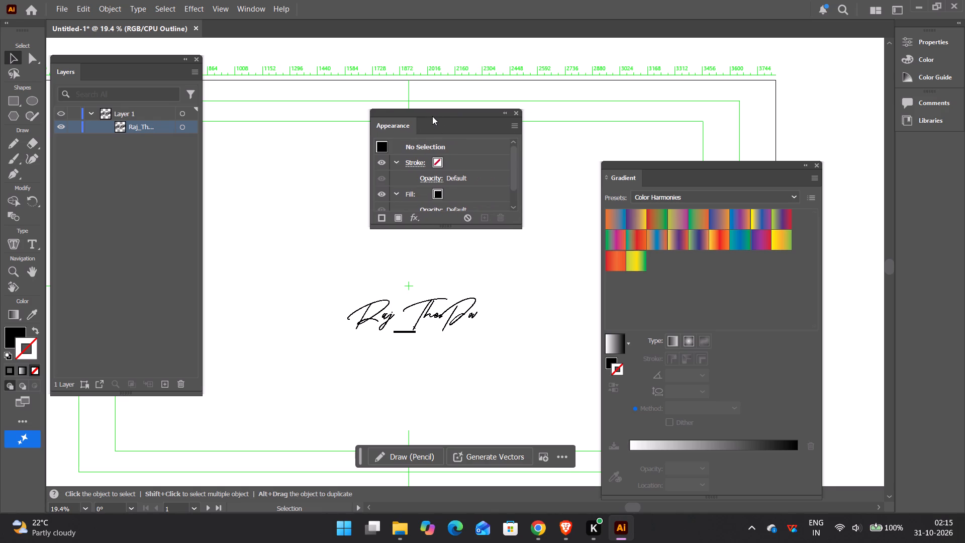
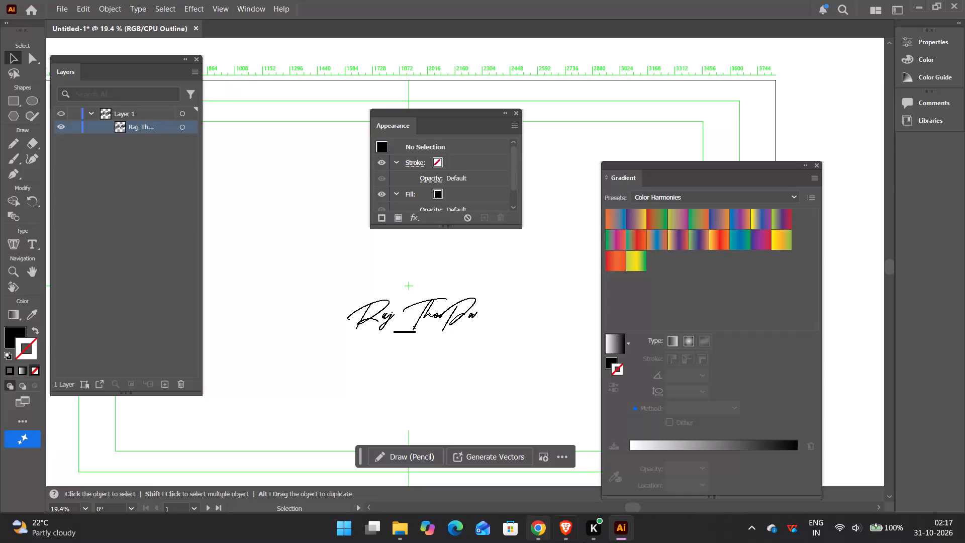
# Switch to the browser, show the lyrics of the song playing in Spotify, and return to Illustrator.
pyautogui.click(564, 520)
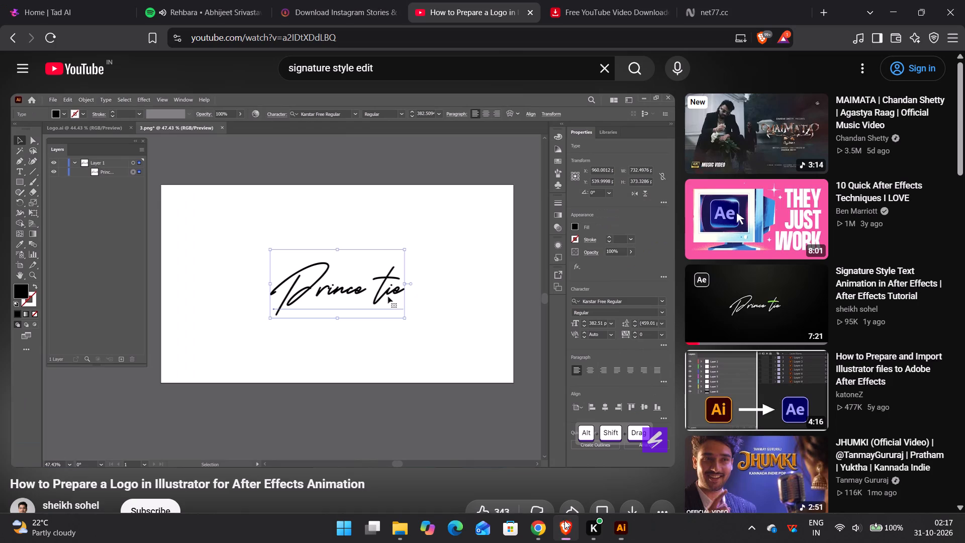
pyautogui.click(633, 0)
pyautogui.click(206, 0)
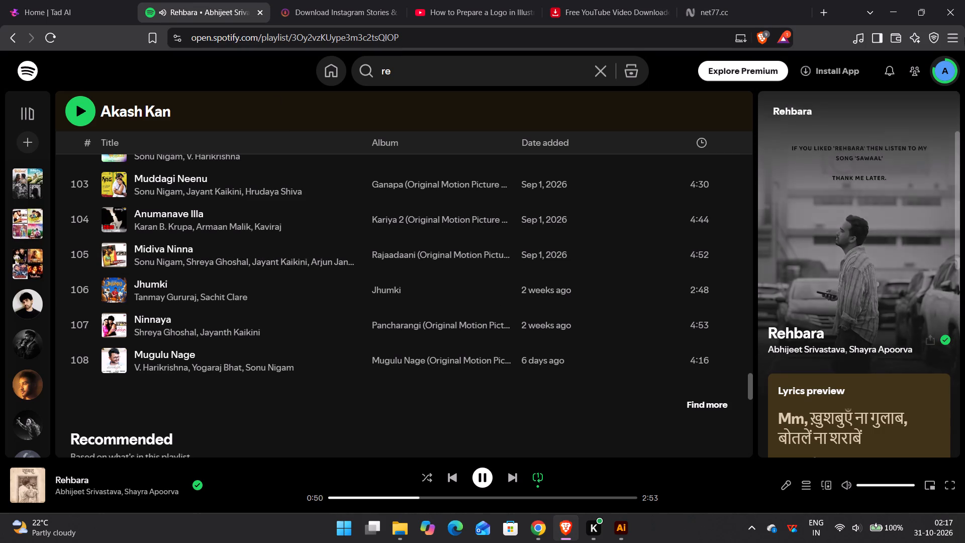
pyautogui.click(779, 482)
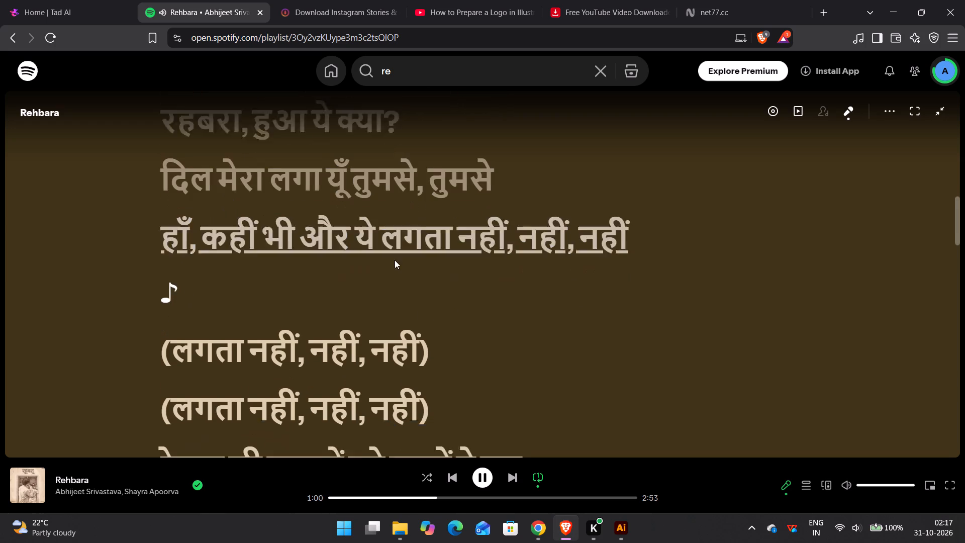
pyautogui.click(626, 522)
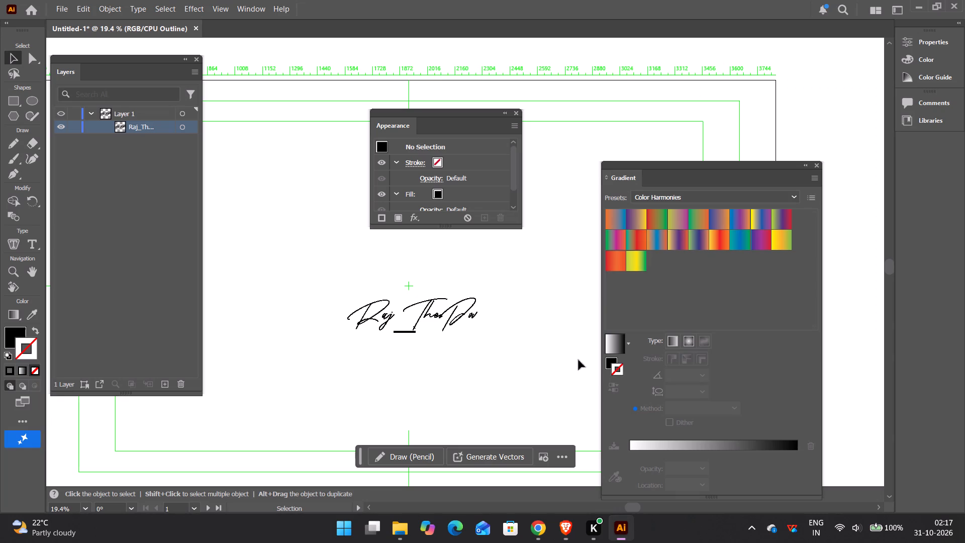
# Close Illustrator and discard the unsaved Untitled-1 document.
pyautogui.click(964, 0)
pyautogui.click(548, 274)
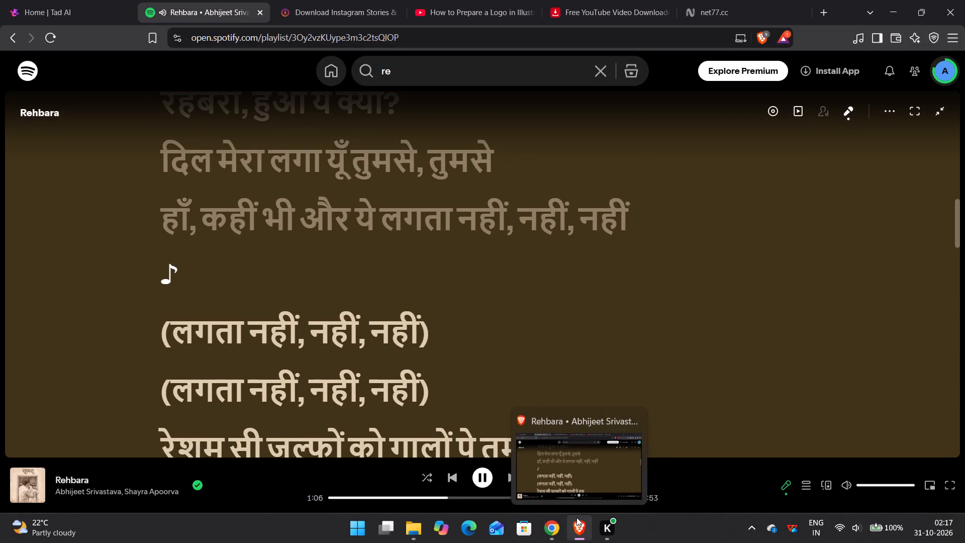
# Search the app launcher for "ai", relaunch Adobe Illustrator 2026 and bring its window to the front.
pyautogui.hotkey('alt', 'space')
pyautogui.press('a')
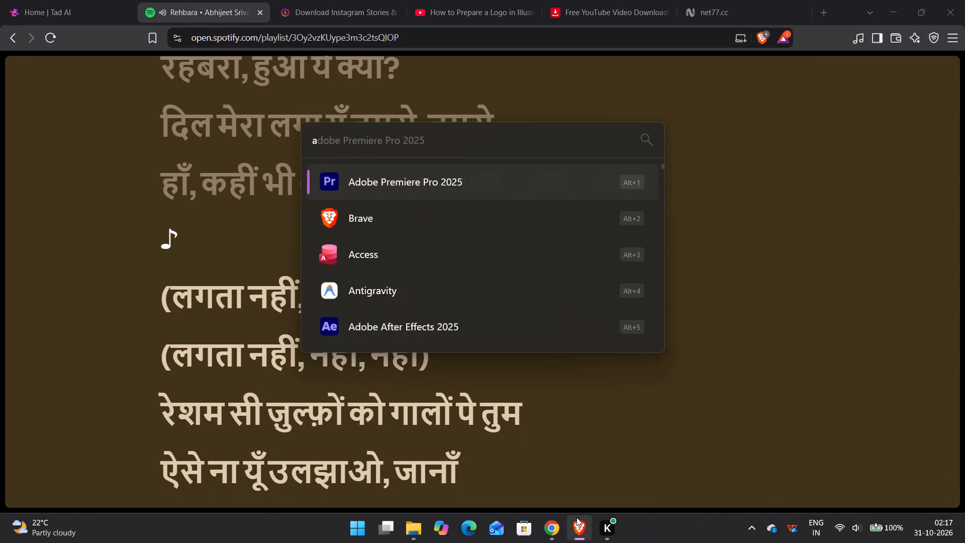
pyautogui.press('i')
pyautogui.press('Down')
pyautogui.press('Down')
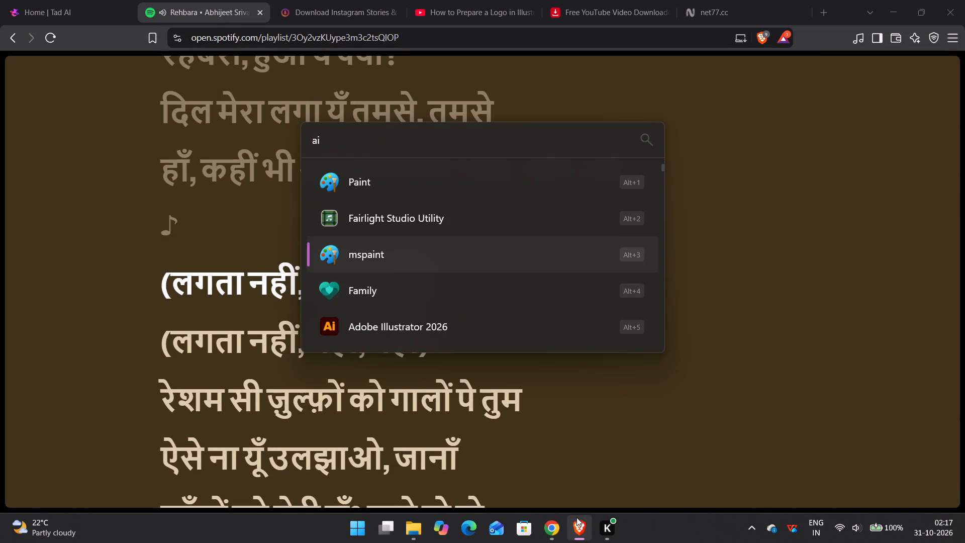
pyautogui.press('Down')
pyautogui.press('Down')
pyautogui.press('Return')
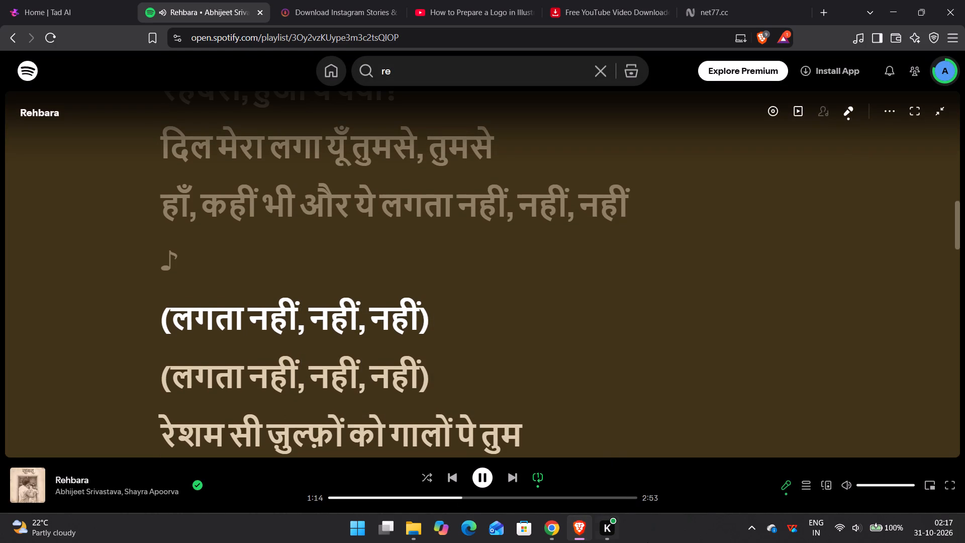
pyautogui.click(666, 534)
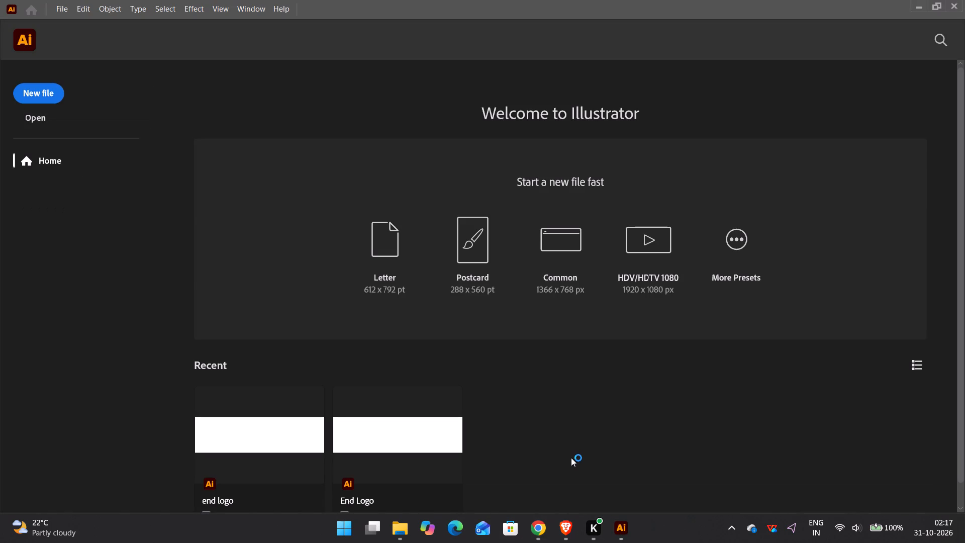
# Open the recent "end logo" file from the home screen.
pyautogui.click(262, 425)
pyautogui.click(267, 421)
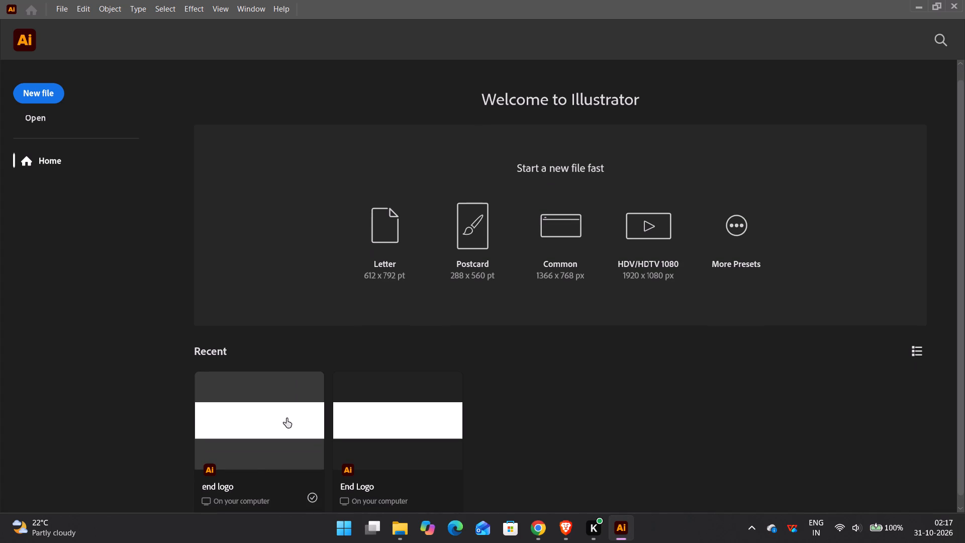
pyautogui.doubleClick(226, 432)
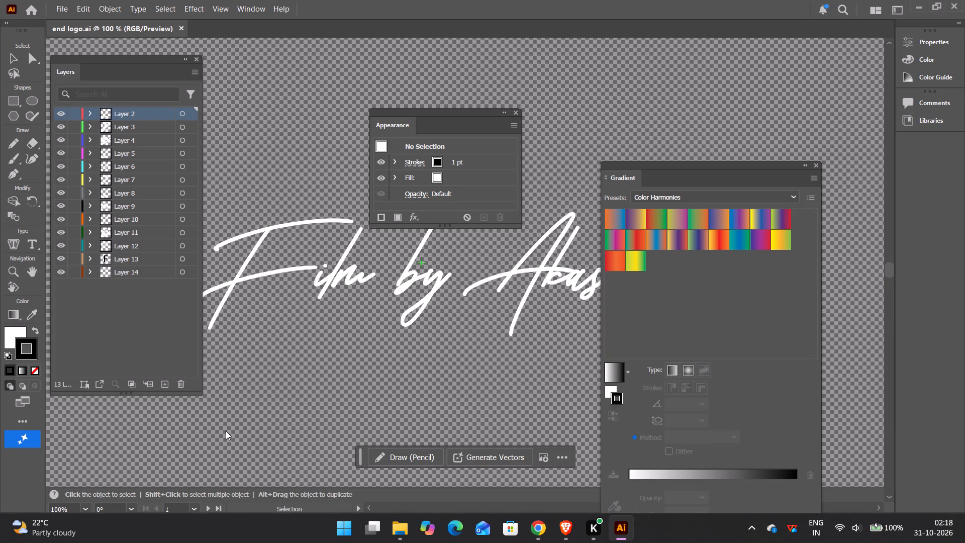
# Expand the docked panels and merge Properties, Comments, Libraries, Color and Color Guide into one group, with Properties first and active.
pyautogui.click(958, 22)
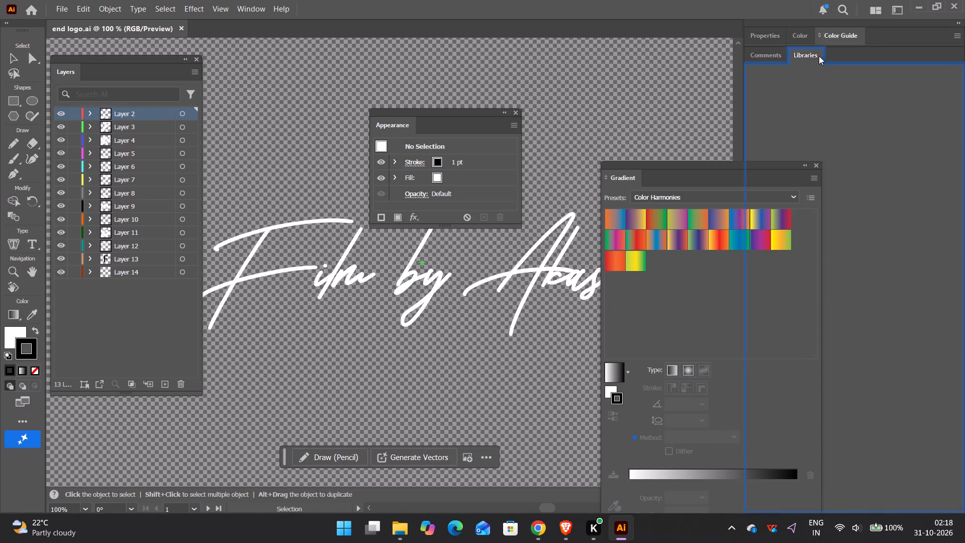
pyautogui.moveTo(771, 41); pyautogui.dragTo(769, 45)
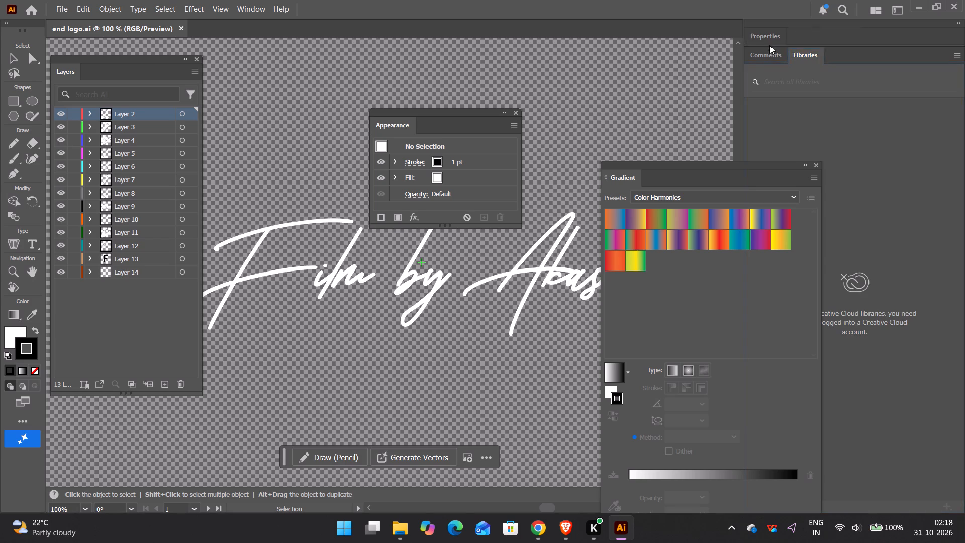
pyautogui.moveTo(769, 45); pyautogui.dragTo(755, 61)
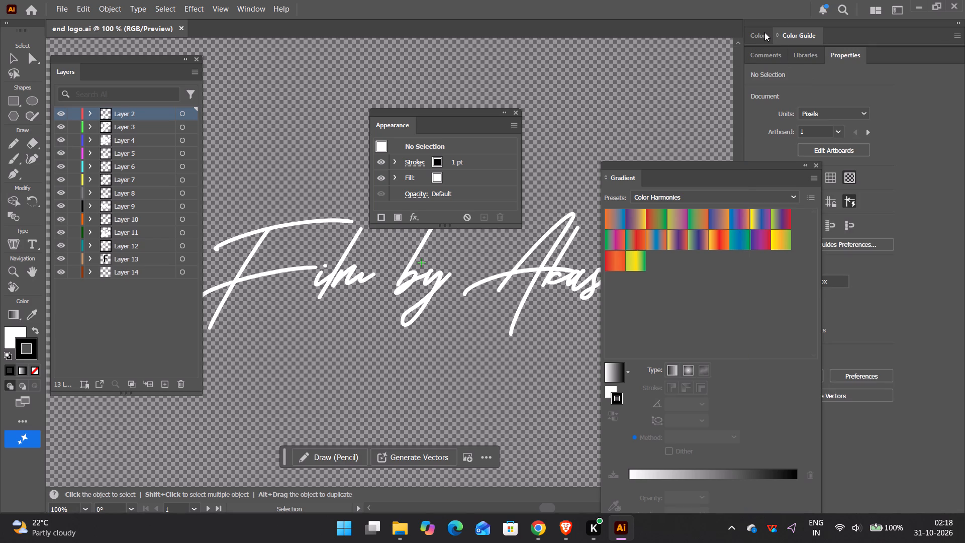
pyautogui.moveTo(764, 32); pyautogui.dragTo(802, 9)
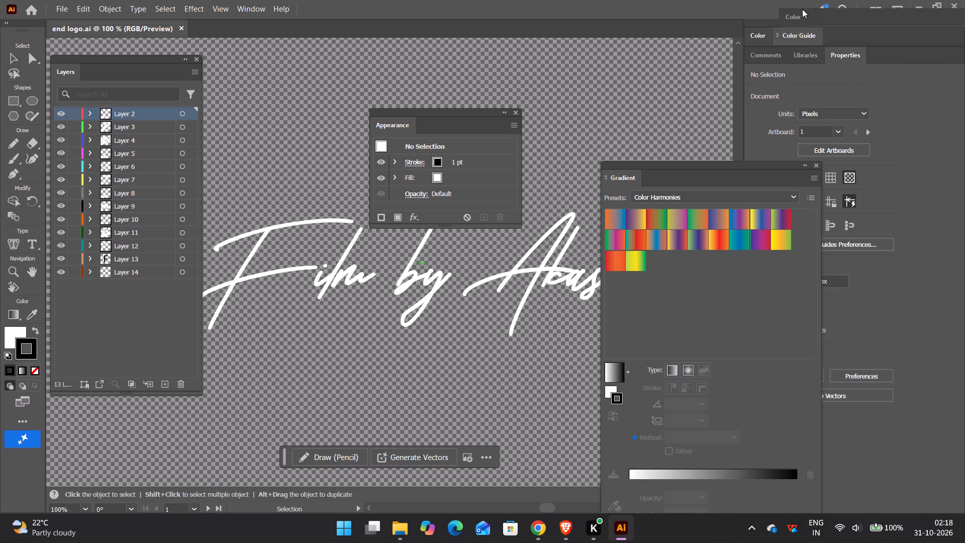
pyautogui.moveTo(802, 9); pyautogui.dragTo(873, 60)
pyautogui.moveTo(777, 31); pyautogui.dragTo(798, 44)
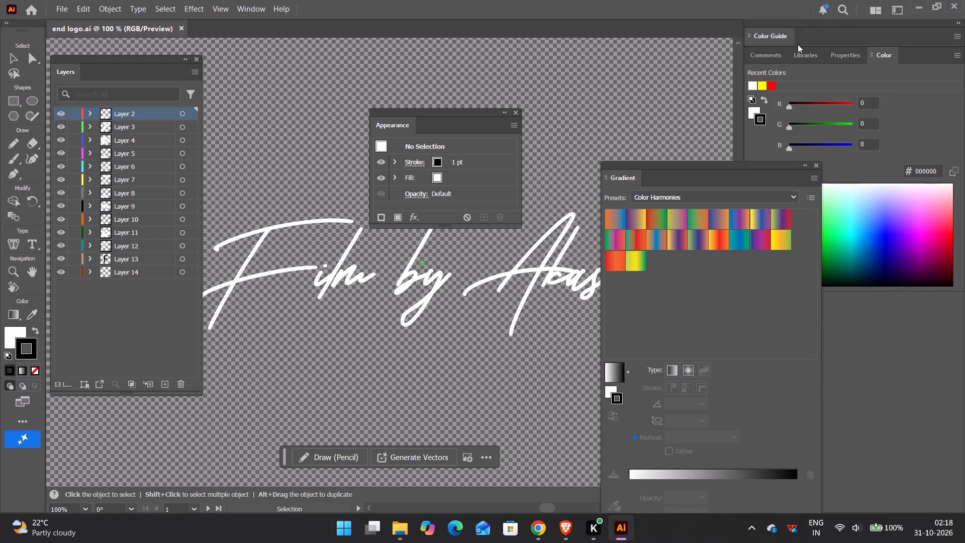
pyautogui.moveTo(798, 44); pyautogui.dragTo(931, 51)
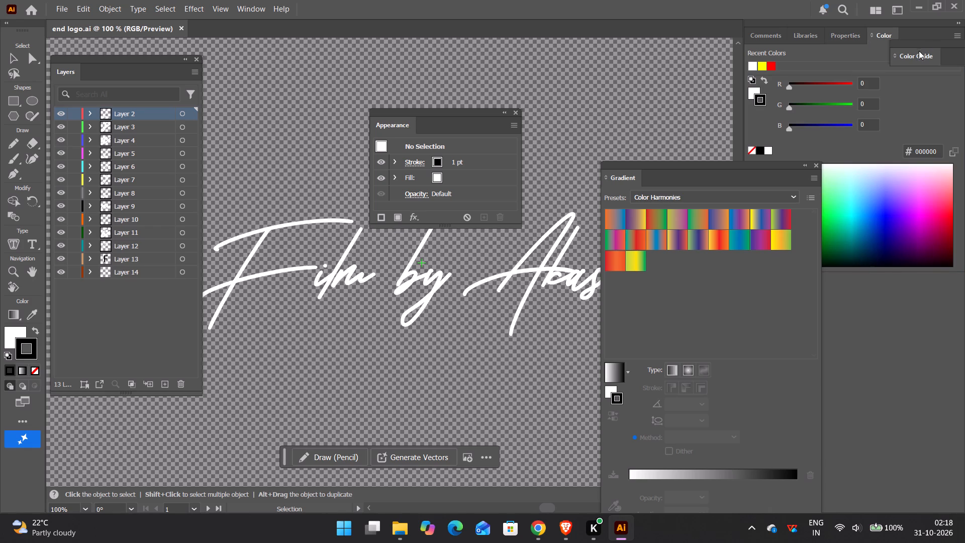
pyautogui.moveTo(914, 56); pyautogui.dragTo(909, 37)
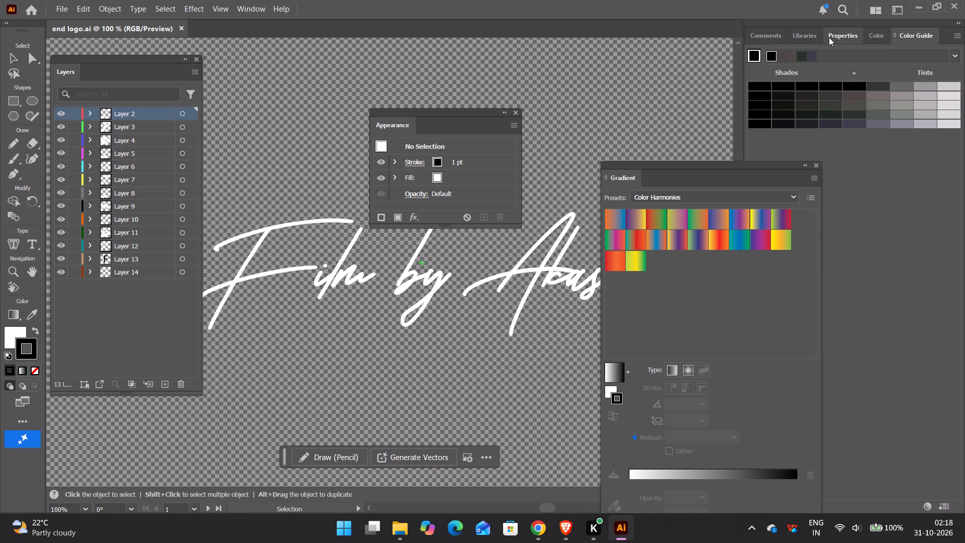
pyautogui.moveTo(830, 33); pyautogui.dragTo(749, 36)
pyautogui.click(776, 37)
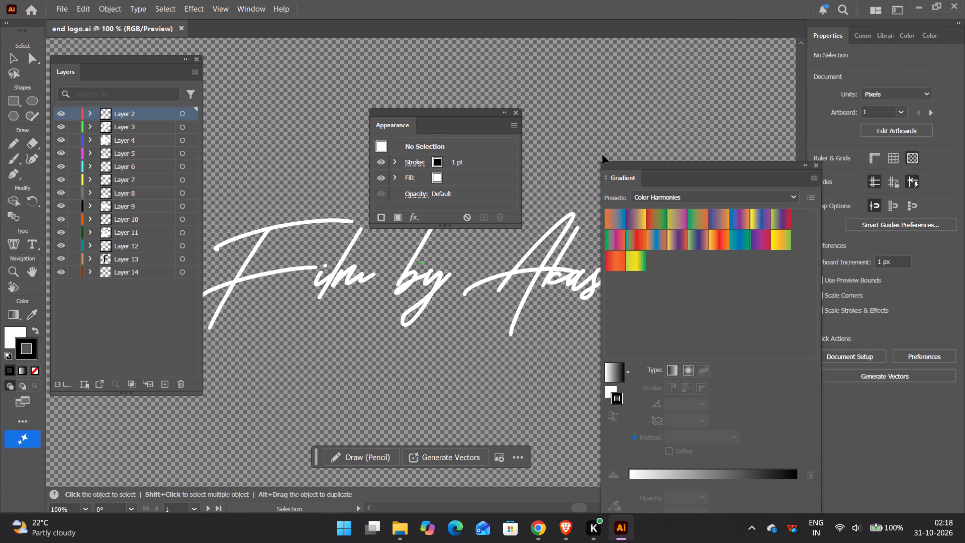
# Dock the floating Appearance and Gradient panels at the end of the Properties group and show Properties.
pyautogui.moveTo(404, 122); pyautogui.dragTo(955, 35)
pyautogui.moveTo(631, 178); pyautogui.dragTo(888, 117)
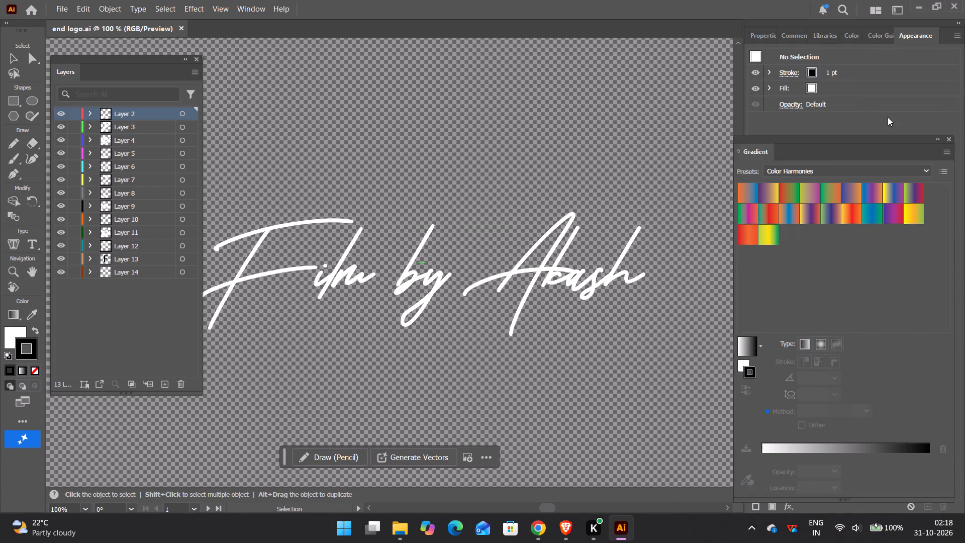
pyautogui.moveTo(888, 117); pyautogui.dragTo(932, 35)
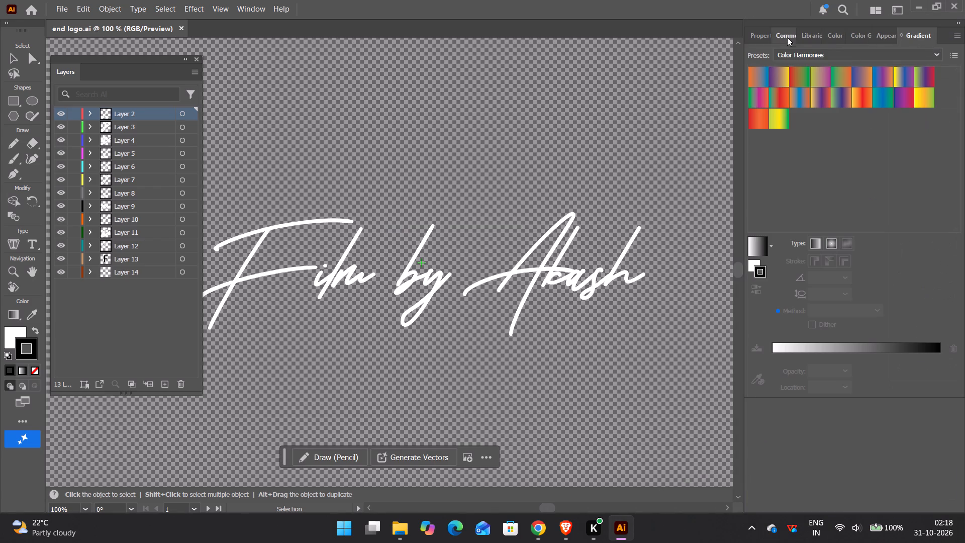
pyautogui.click(753, 38)
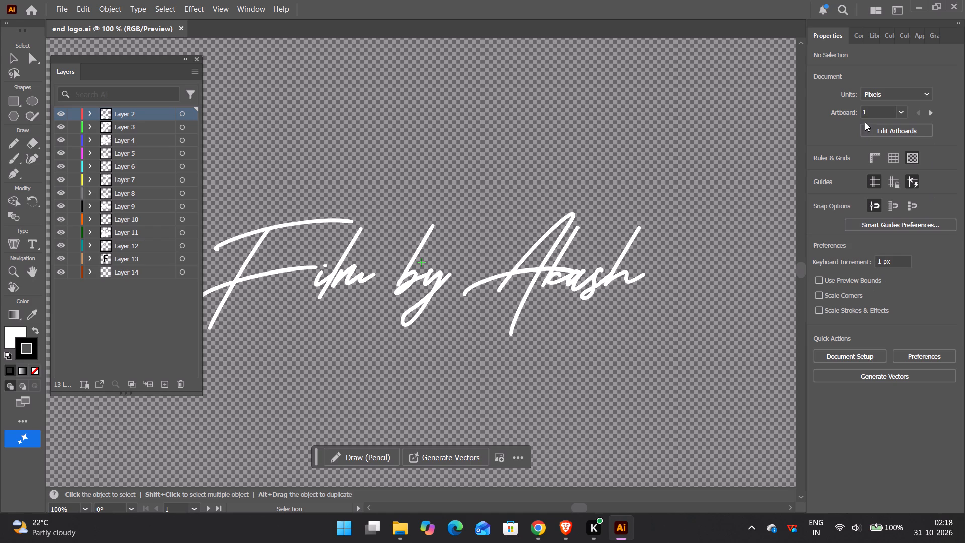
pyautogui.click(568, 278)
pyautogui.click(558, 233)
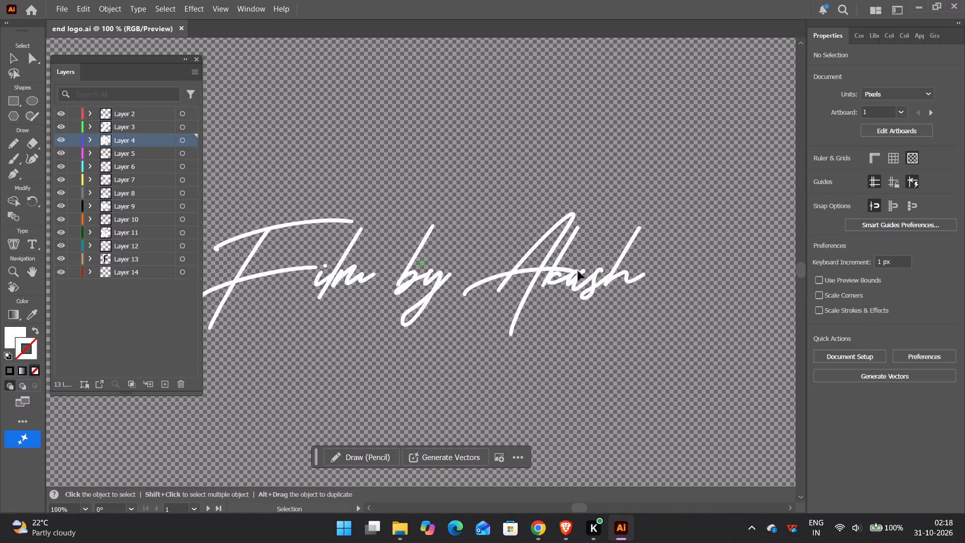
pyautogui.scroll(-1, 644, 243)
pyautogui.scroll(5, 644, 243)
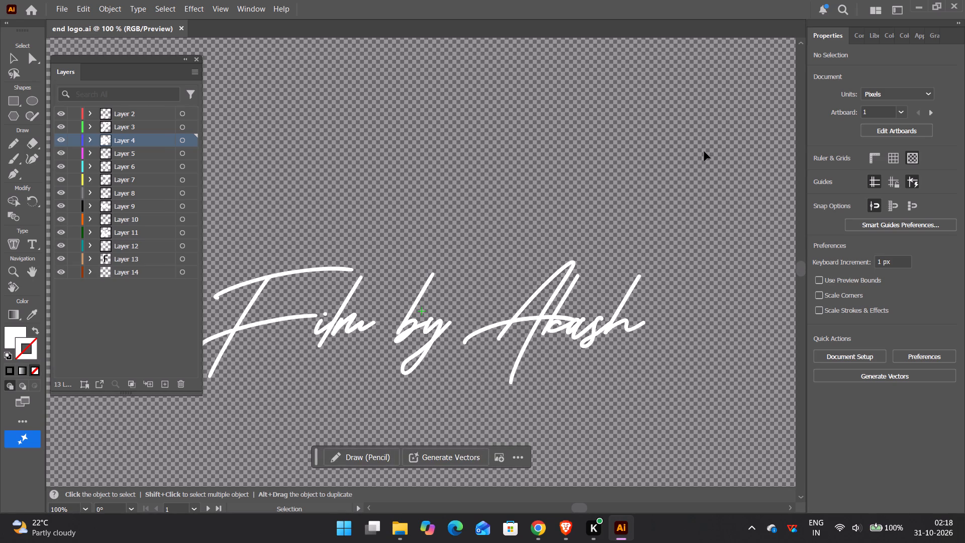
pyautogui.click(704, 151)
# Create a new document from the recent 4K UHD preset, 3840 x 2160 px with a white background.
pyautogui.click(31, 15)
pyautogui.click(38, 95)
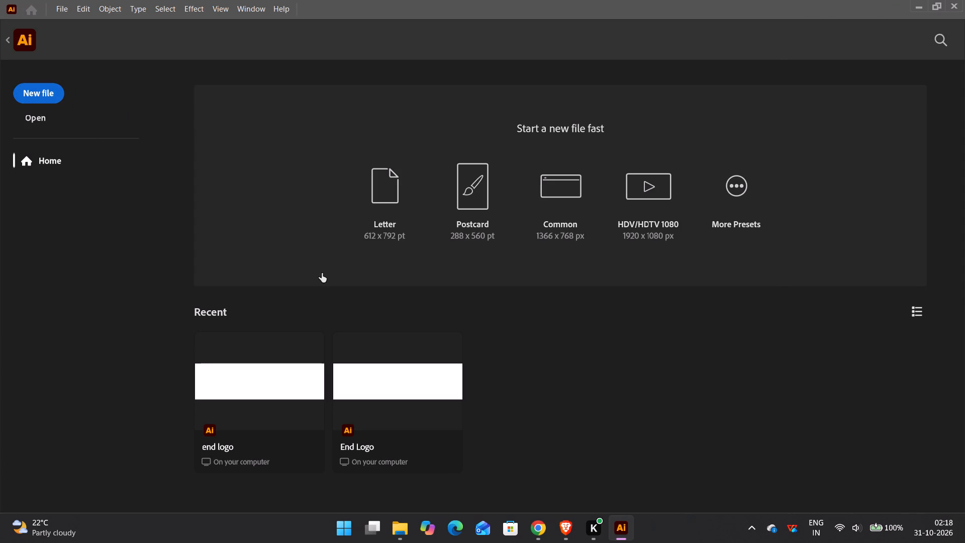
pyautogui.hotkey('alt', 'space')
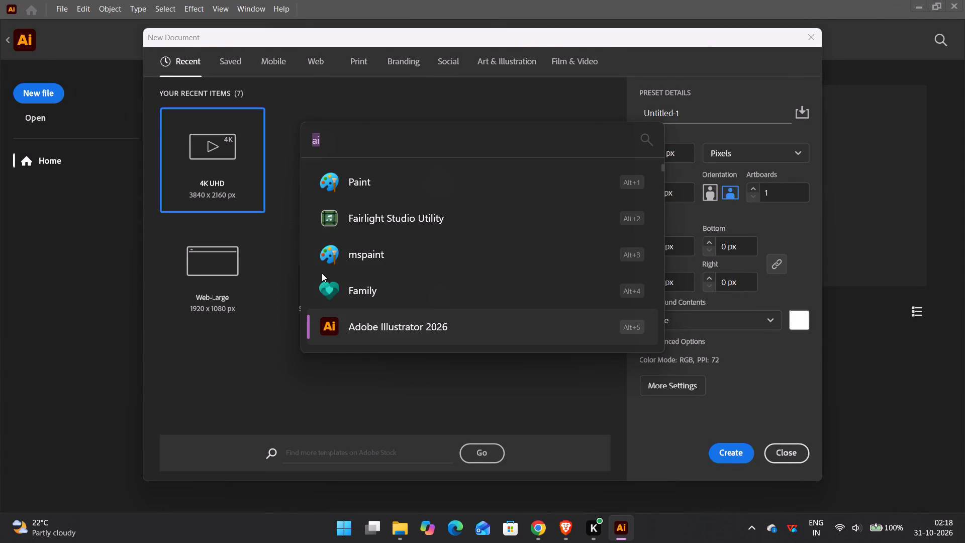
pyautogui.hotkey('alt', 'space')
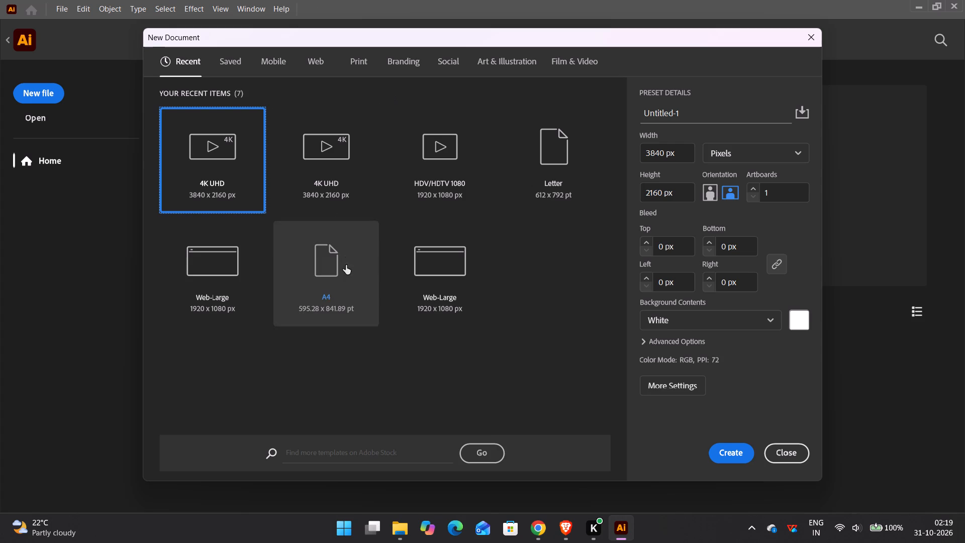
pyautogui.click(314, 189)
pyautogui.click(215, 173)
pyautogui.click(741, 449)
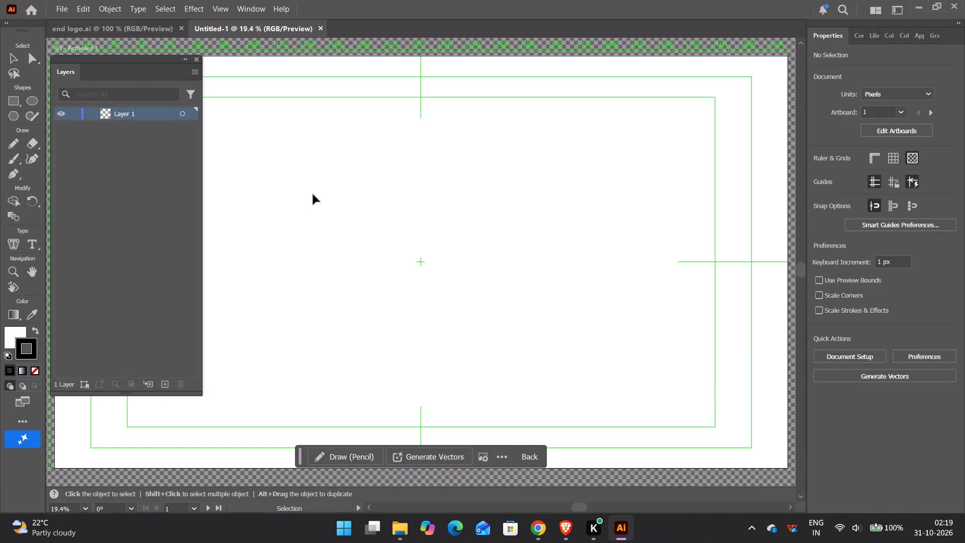
# Add the point text "RajThepov" near the centre of the artboard with the Type tool.
pyautogui.press('t')
pyautogui.click(412, 252)
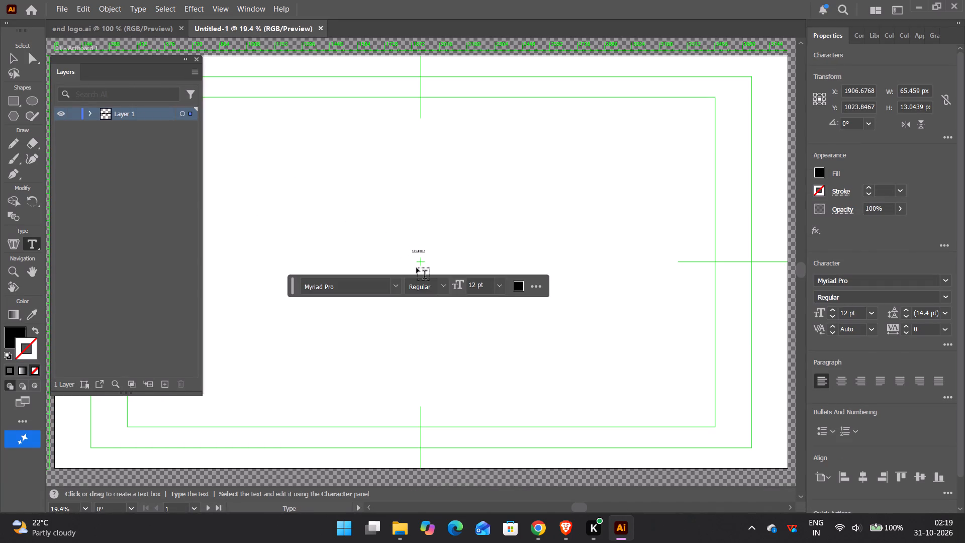
pyautogui.write('Ra')
pyautogui.press('j')
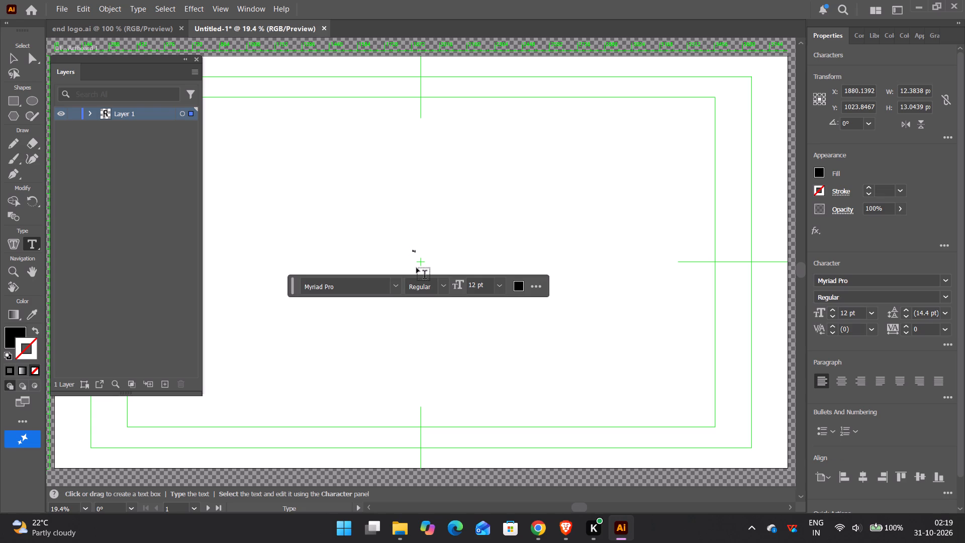
pyautogui.write('Thepov')
pyautogui.scroll(1, 472, 246)
pyautogui.scroll(-1, 472, 246)
pyautogui.keyDown('ctrl'); pyautogui.scroll(1, 448, 264); pyautogui.keyUp('ctrl')
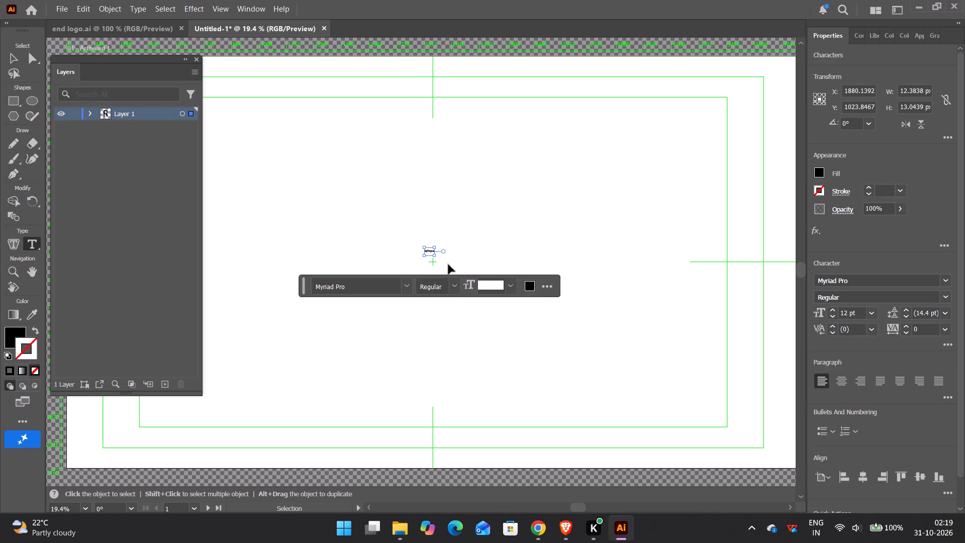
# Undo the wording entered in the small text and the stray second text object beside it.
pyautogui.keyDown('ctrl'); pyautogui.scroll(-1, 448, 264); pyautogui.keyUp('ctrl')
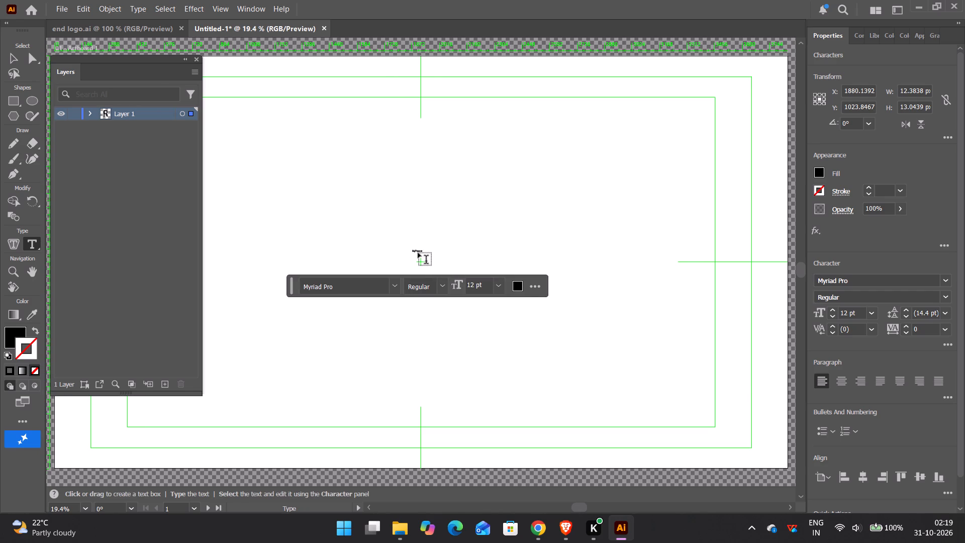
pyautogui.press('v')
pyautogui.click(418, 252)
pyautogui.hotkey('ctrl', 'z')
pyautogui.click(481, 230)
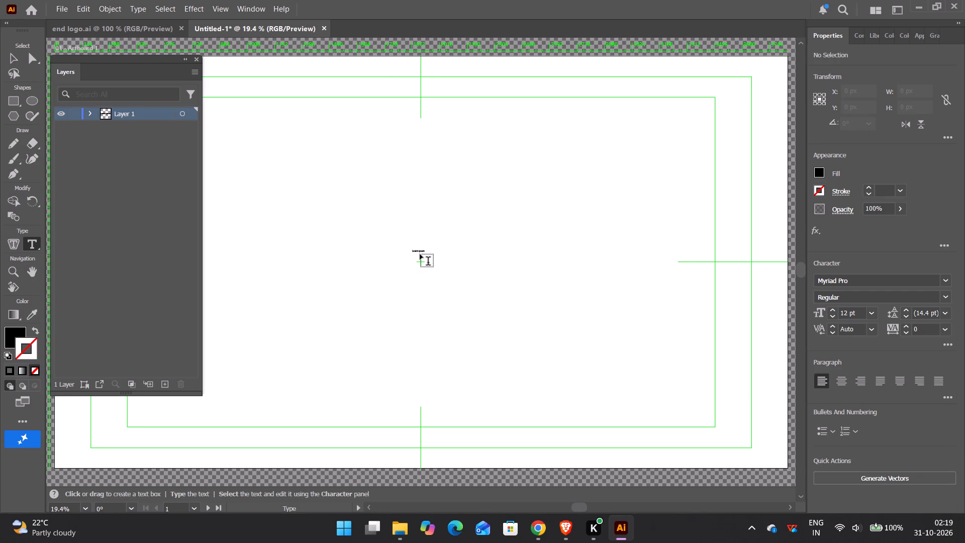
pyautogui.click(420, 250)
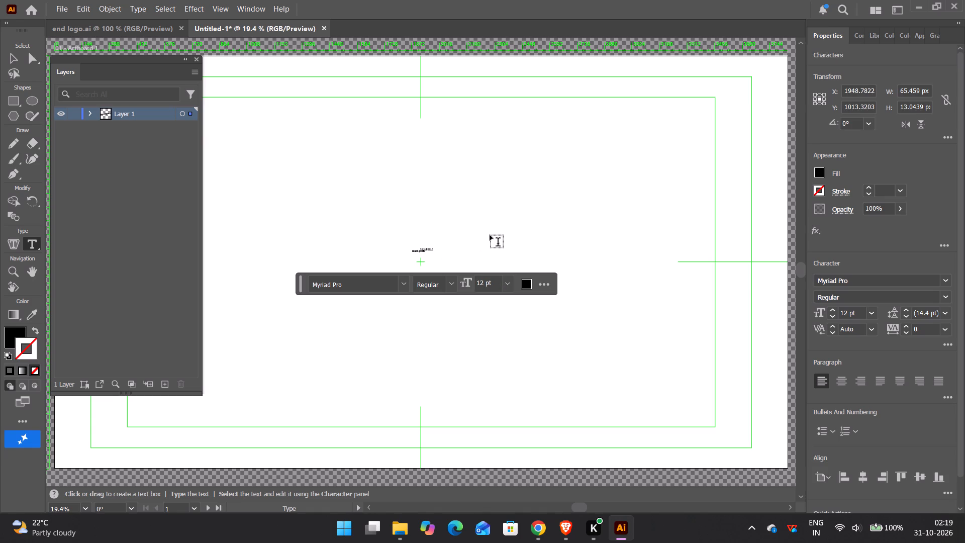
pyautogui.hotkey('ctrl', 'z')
# Scale the placeholder text up to about 125 pt and move its centre to about X 1855, Y 920 px.
pyautogui.press('v')
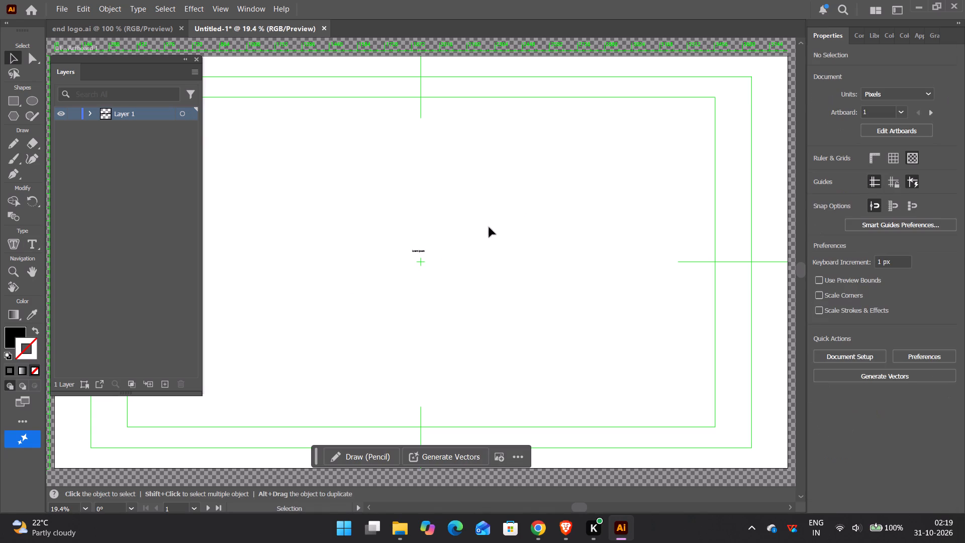
pyautogui.click(424, 252)
pyautogui.keyDown('shift'); pyautogui.moveTo(425, 256); pyautogui.dragTo(605, 395); pyautogui.keyUp('shift')
pyautogui.moveTo(487, 261); pyautogui.dragTo(487, 259)
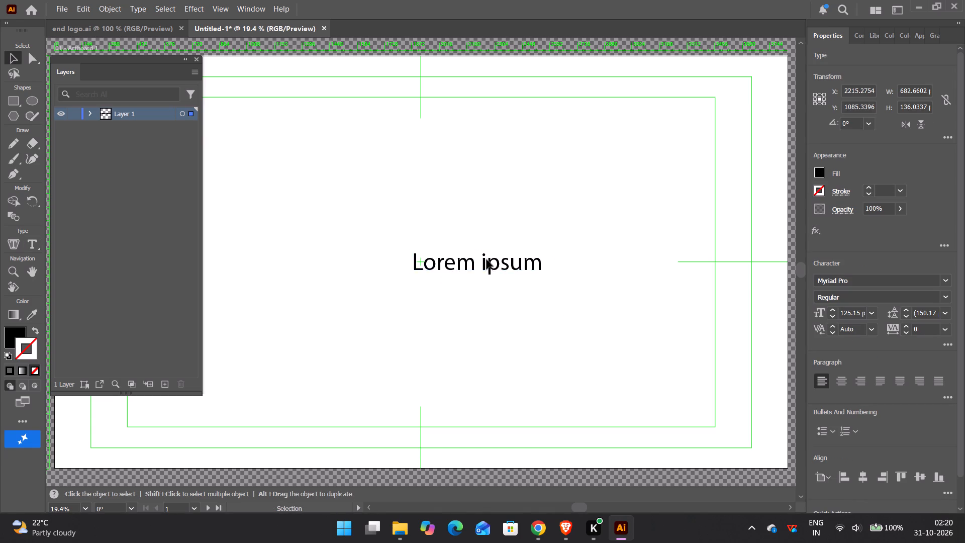
pyautogui.moveTo(487, 259); pyautogui.dragTo(418, 229)
# Replace the "Lorem ipsum" placeholder wording with "Raj ThePov".
pyautogui.click(439, 231)
pyautogui.doubleClick(445, 234)
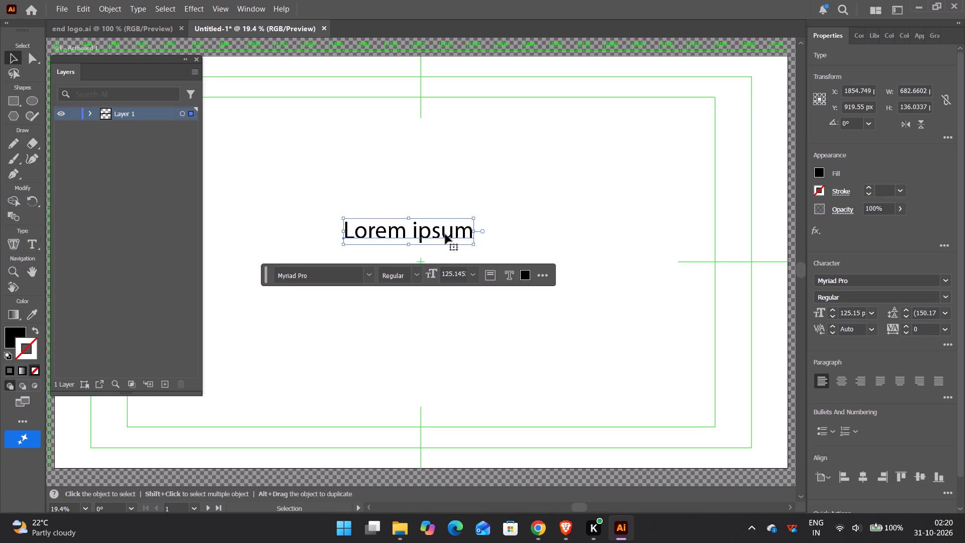
pyautogui.click(464, 230)
pyautogui.click(471, 232)
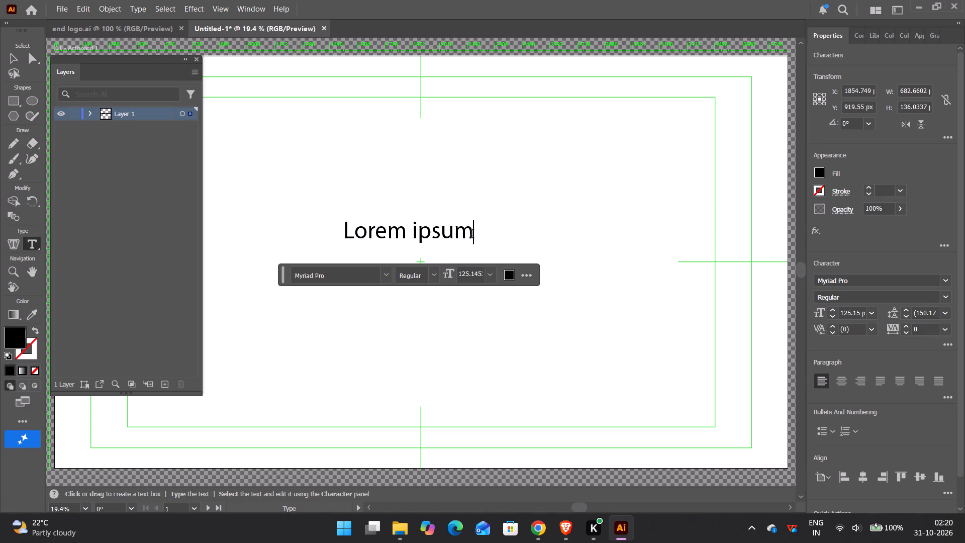
pyautogui.write('uhu')
pyautogui.press('BackSpace')
pyautogui.press('BackSpace')
pyautogui.press('BackSpace')
pyautogui.press('BackSpace')
pyautogui.press('BackSpace')
pyautogui.press('BackSpace')
pyautogui.press('BackSpace')
pyautogui.press('BackSpace')
pyautogui.press('BackSpace')
pyautogui.press('BackSpace')
pyautogui.press('BackSpace')
pyautogui.press('BackSpace')
pyautogui.press('BackSpace')
pyautogui.press('BackSpace')
pyautogui.press('BackSpace')
pyautogui.press('BackSpace')
pyautogui.press('BackSpace')
pyautogui.press('BackSpace')
pyautogui.press('BackSpace')
pyautogui.press('BackSpace')
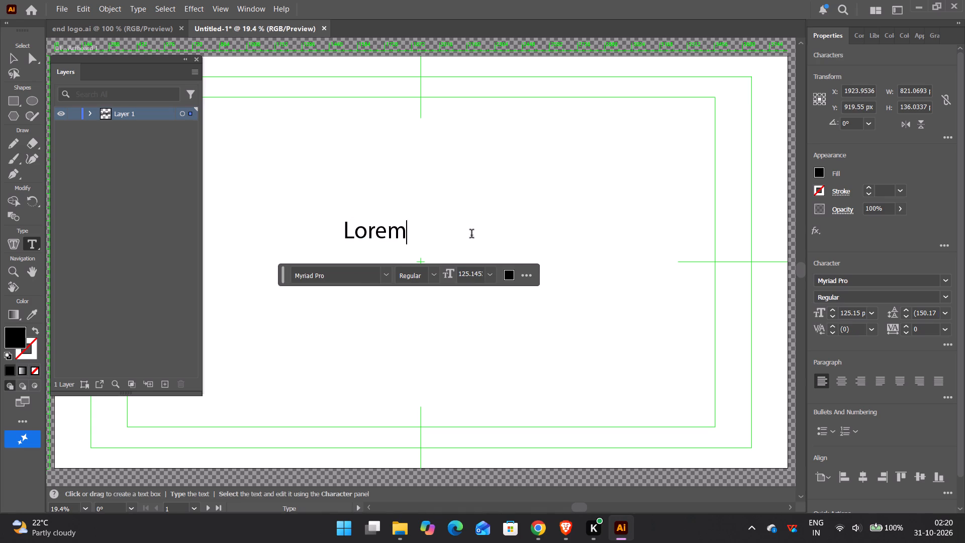
pyautogui.write('Ra')
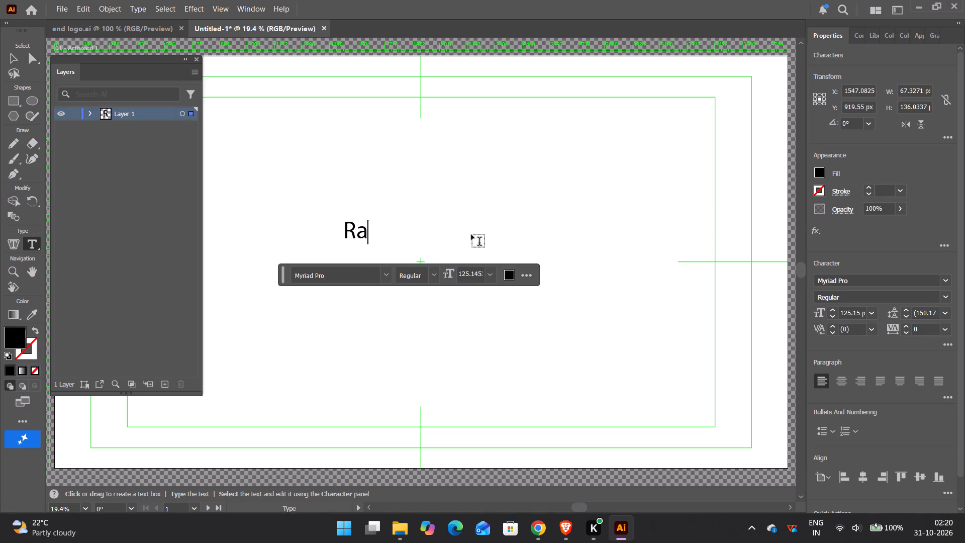
pyautogui.write('j the')
pyautogui.press('space')
pyautogui.press('BackSpace')
pyautogui.press('BackSpace')
pyautogui.press('BackSpace')
pyautogui.press('BackSpace')
pyautogui.hotkey('shift', 't')
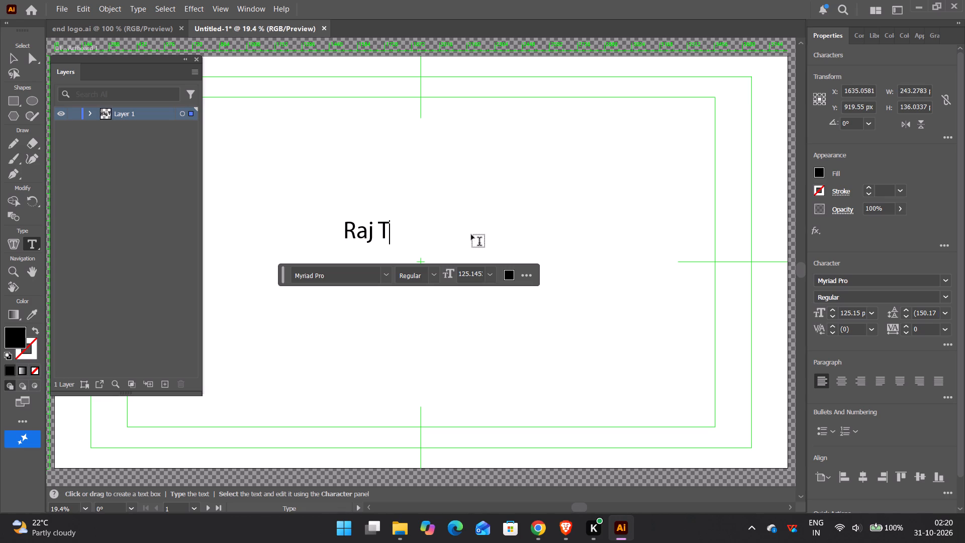
pyautogui.write('he')
pyautogui.write('Pov')
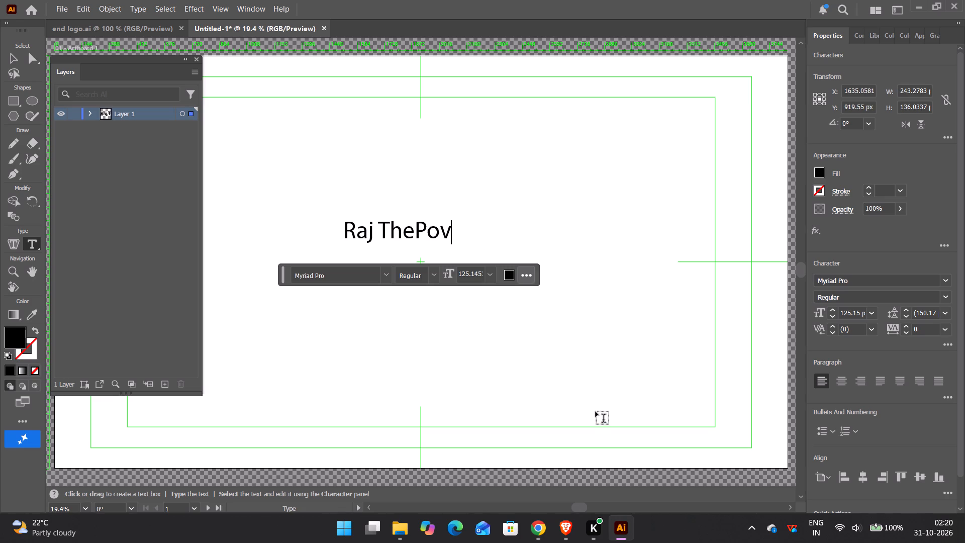
pyautogui.click(526, 172)
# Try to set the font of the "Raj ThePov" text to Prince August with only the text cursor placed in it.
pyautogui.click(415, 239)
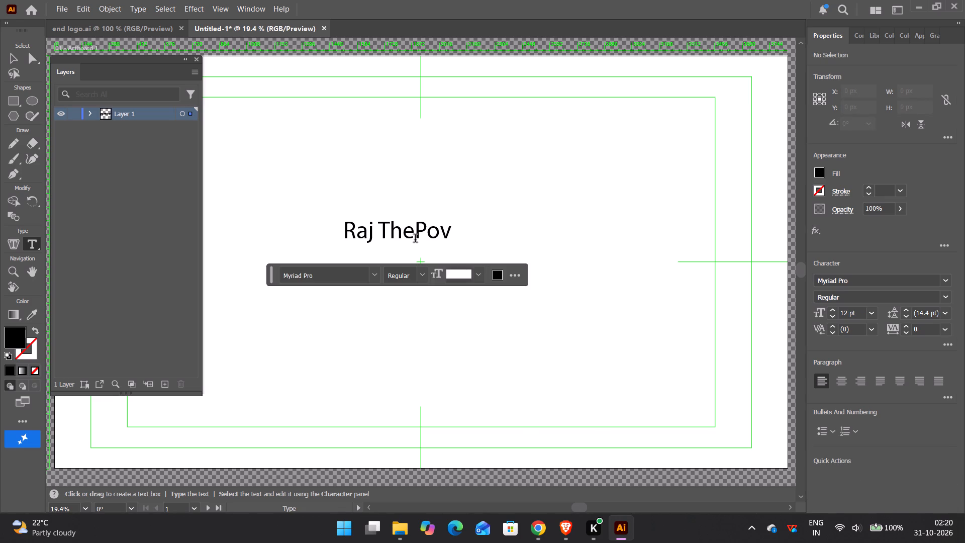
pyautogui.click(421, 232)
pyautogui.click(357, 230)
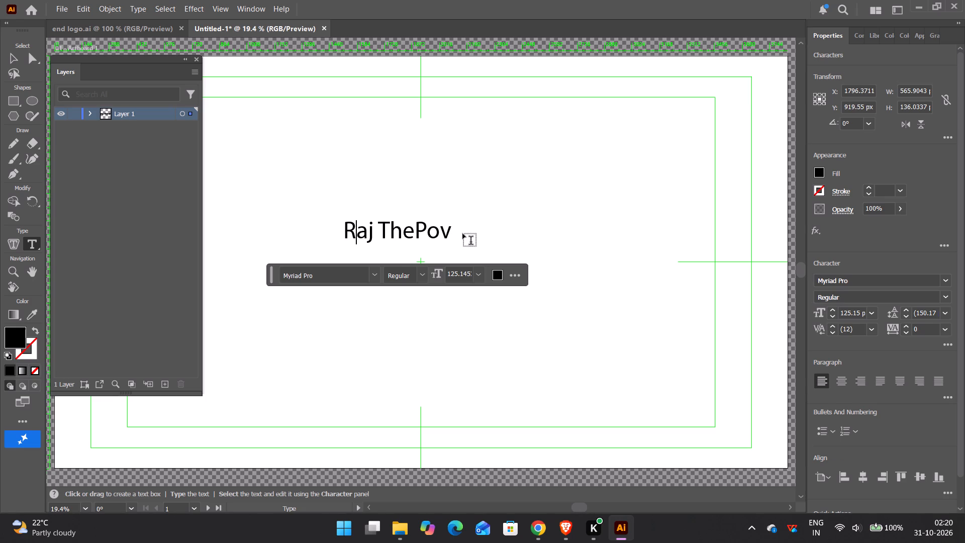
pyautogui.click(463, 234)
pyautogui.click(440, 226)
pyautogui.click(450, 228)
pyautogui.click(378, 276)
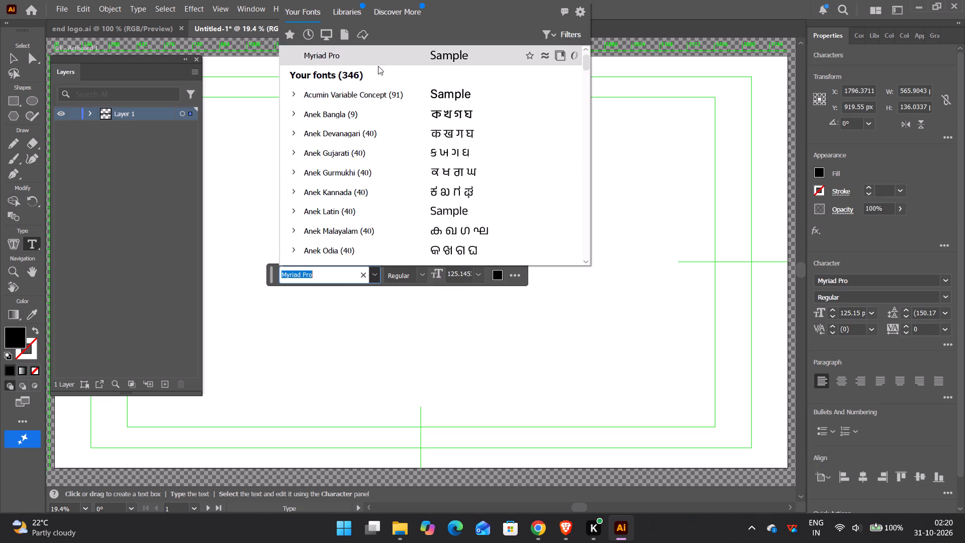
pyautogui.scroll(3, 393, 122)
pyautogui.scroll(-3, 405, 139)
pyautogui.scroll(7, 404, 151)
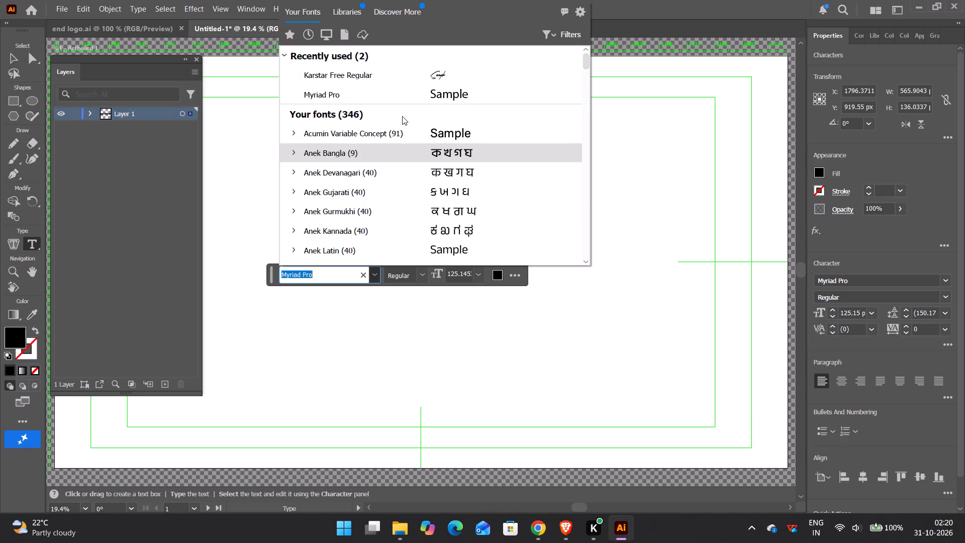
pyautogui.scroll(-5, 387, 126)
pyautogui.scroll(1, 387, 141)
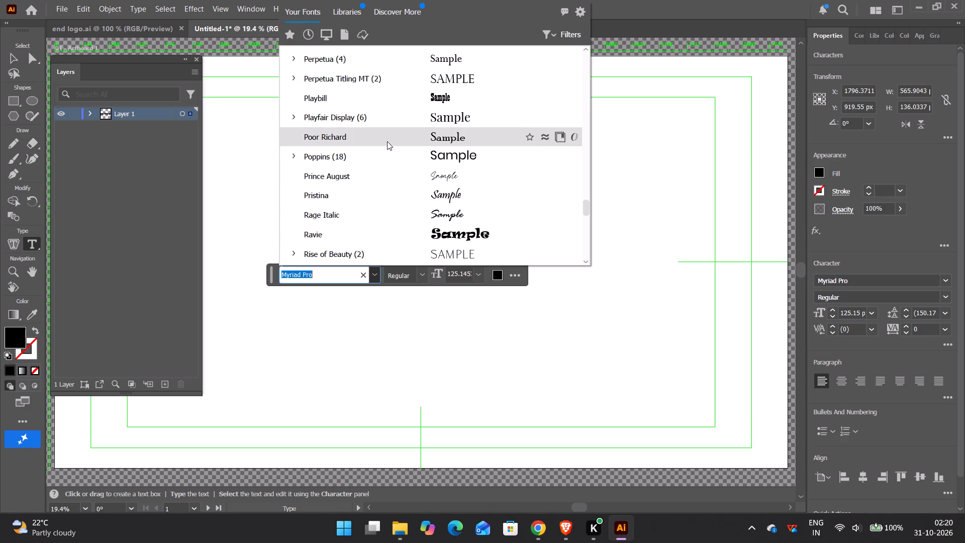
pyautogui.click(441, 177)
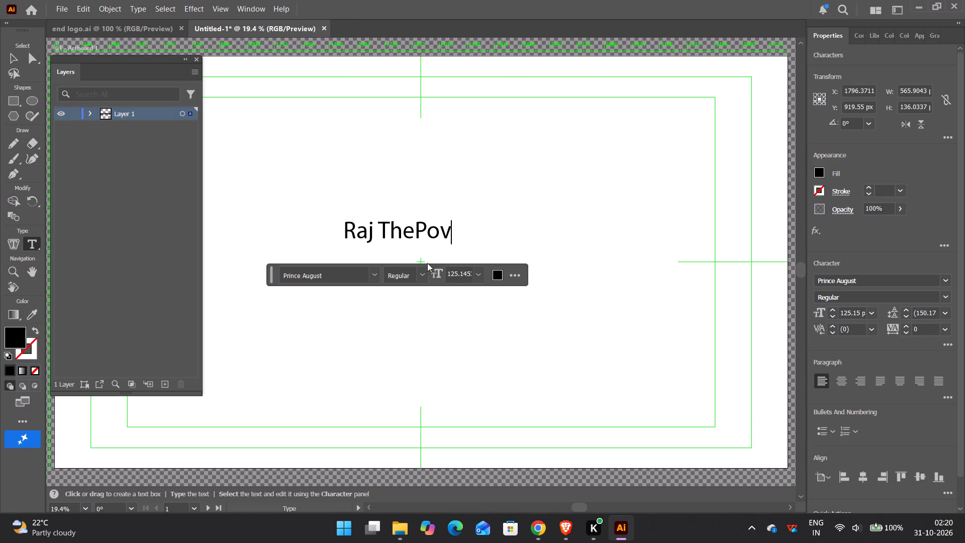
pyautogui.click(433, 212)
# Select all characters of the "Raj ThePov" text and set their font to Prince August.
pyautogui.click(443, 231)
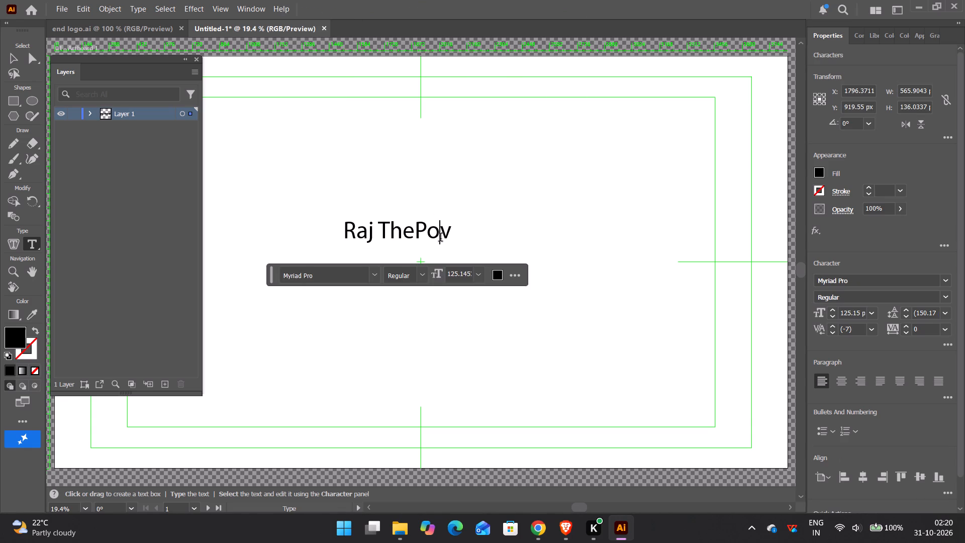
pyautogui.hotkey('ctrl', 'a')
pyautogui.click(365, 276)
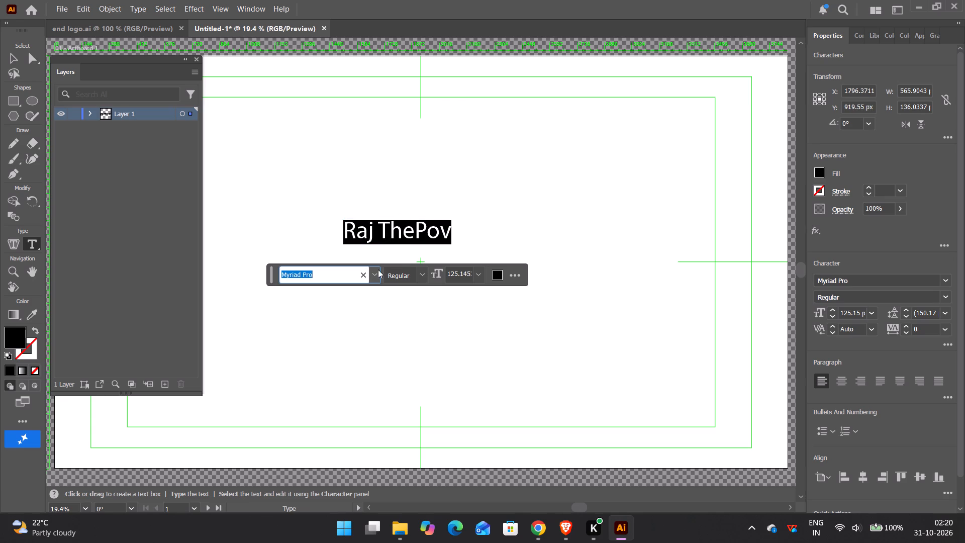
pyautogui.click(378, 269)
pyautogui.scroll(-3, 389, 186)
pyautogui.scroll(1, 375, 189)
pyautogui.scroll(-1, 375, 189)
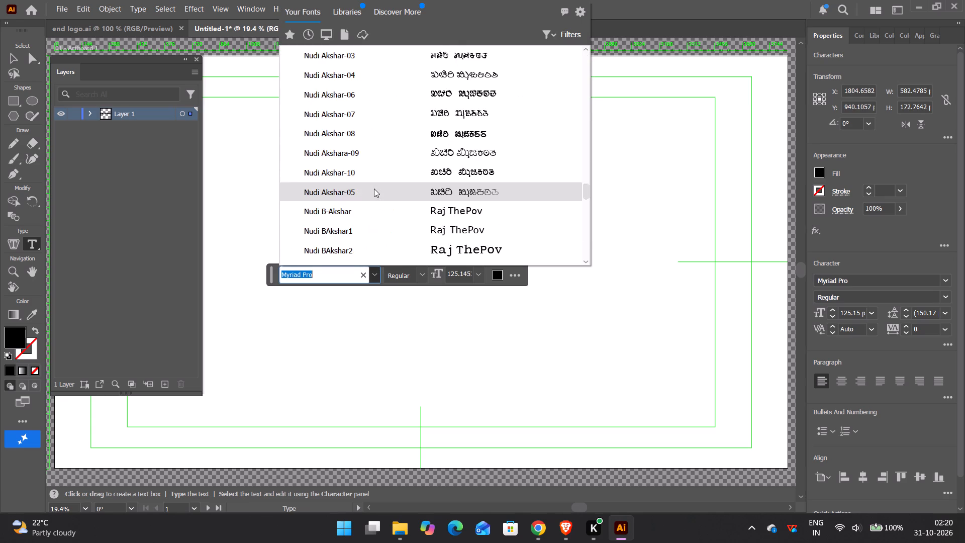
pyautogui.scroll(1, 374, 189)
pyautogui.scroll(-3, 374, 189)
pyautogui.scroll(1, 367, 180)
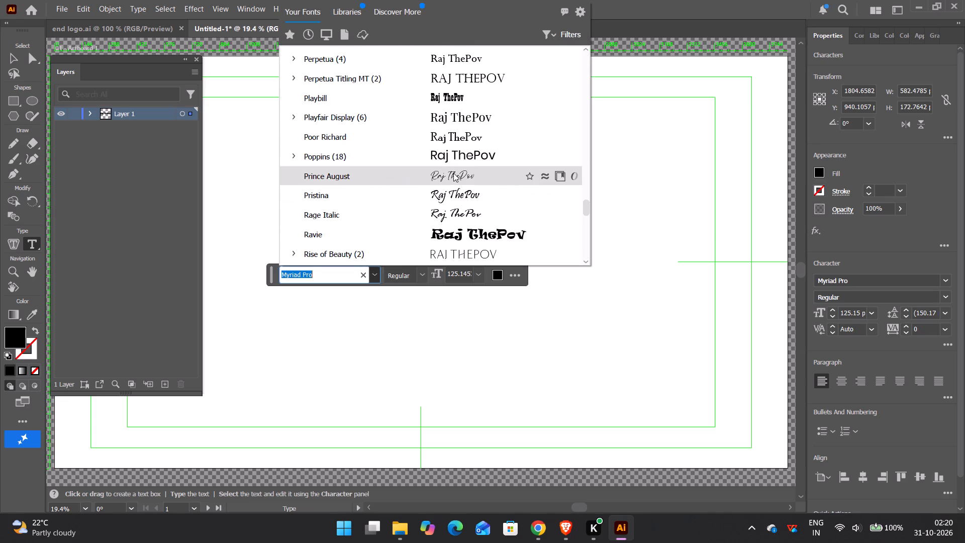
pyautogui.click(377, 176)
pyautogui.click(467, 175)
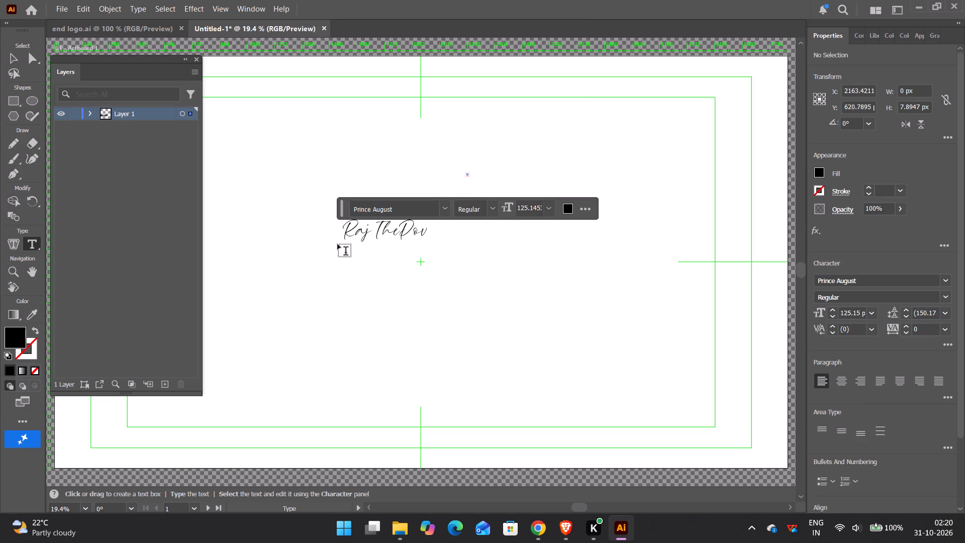
# Select all characters of the "Raj ThePov" text and change their font to Karstar Free Regular.
pyautogui.click(406, 227)
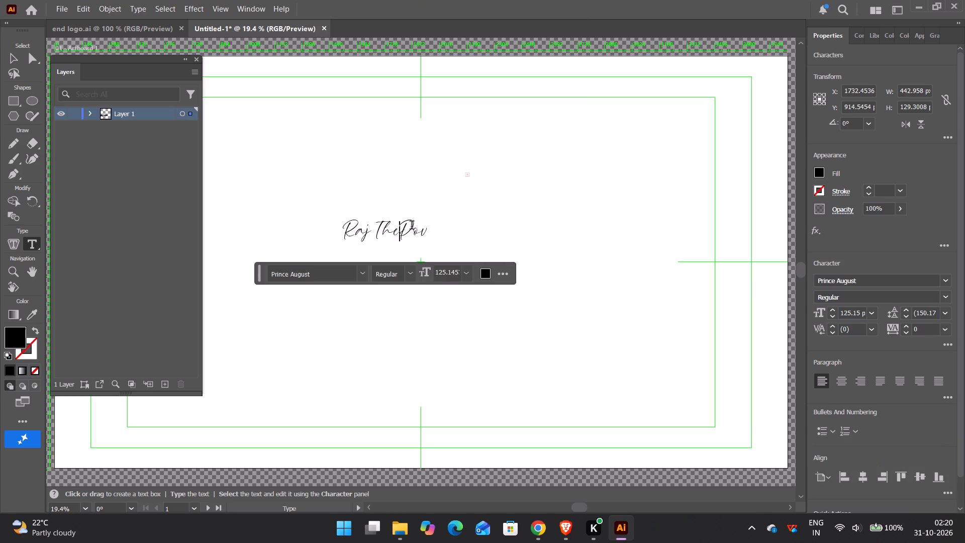
pyautogui.click(412, 226)
pyautogui.hotkey('ctrl', 'a')
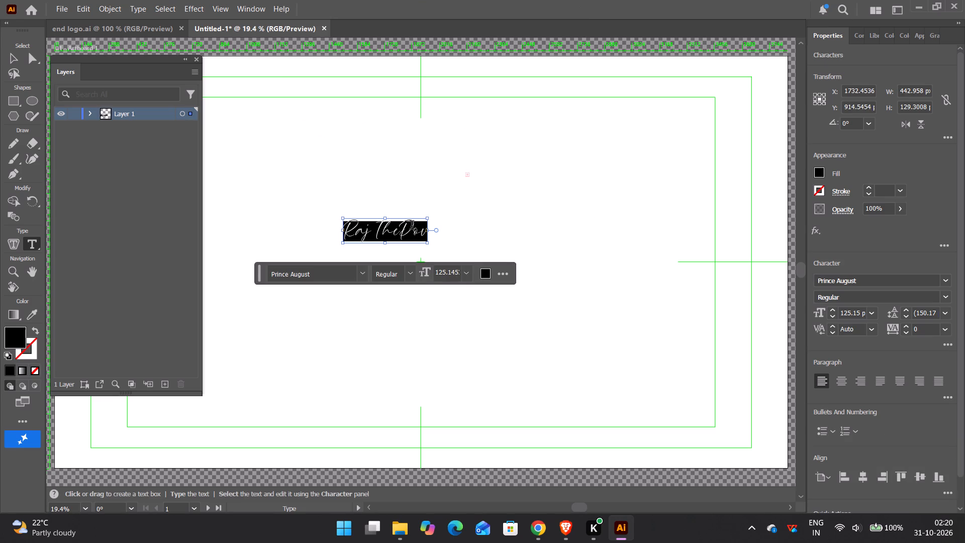
pyautogui.click(406, 275)
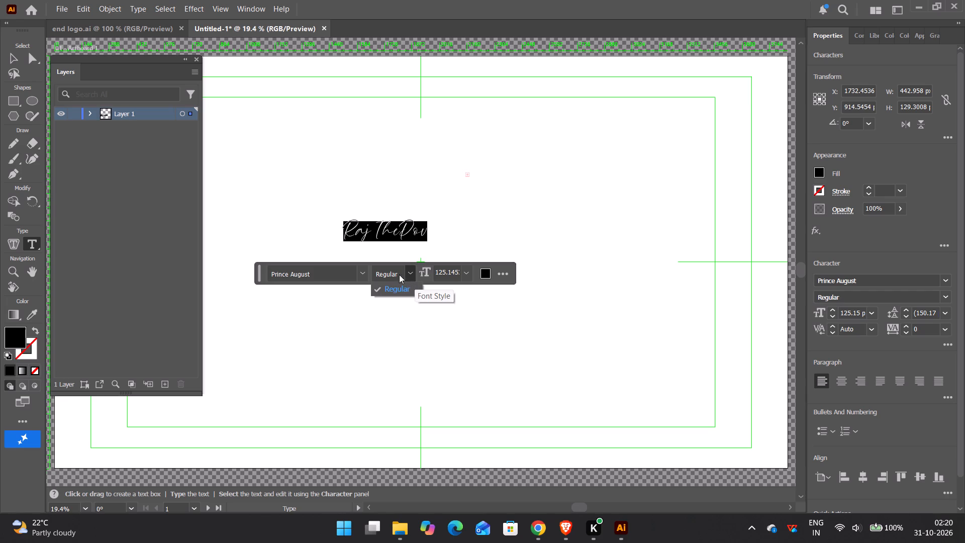
pyautogui.click(404, 267)
pyautogui.click(355, 277)
pyautogui.click(365, 269)
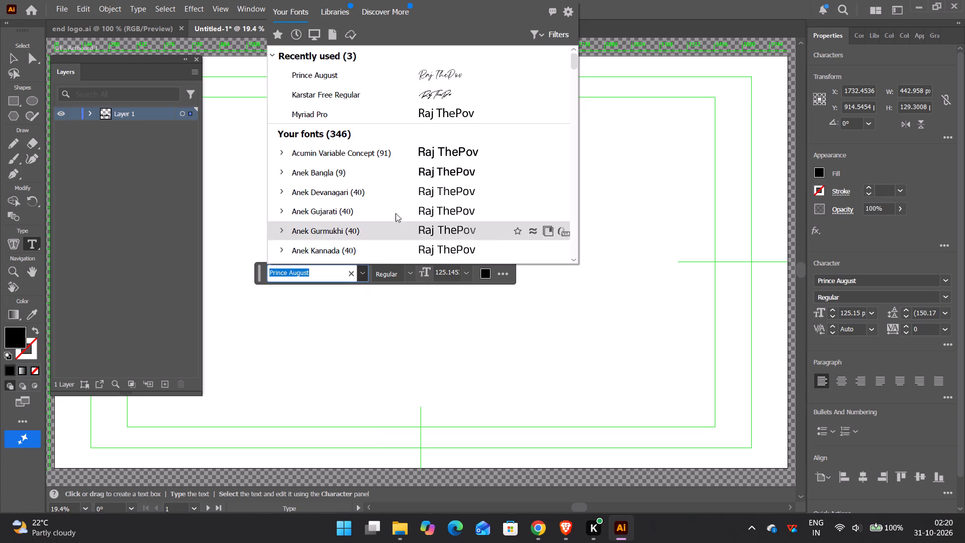
pyautogui.click(382, 98)
pyautogui.click(412, 338)
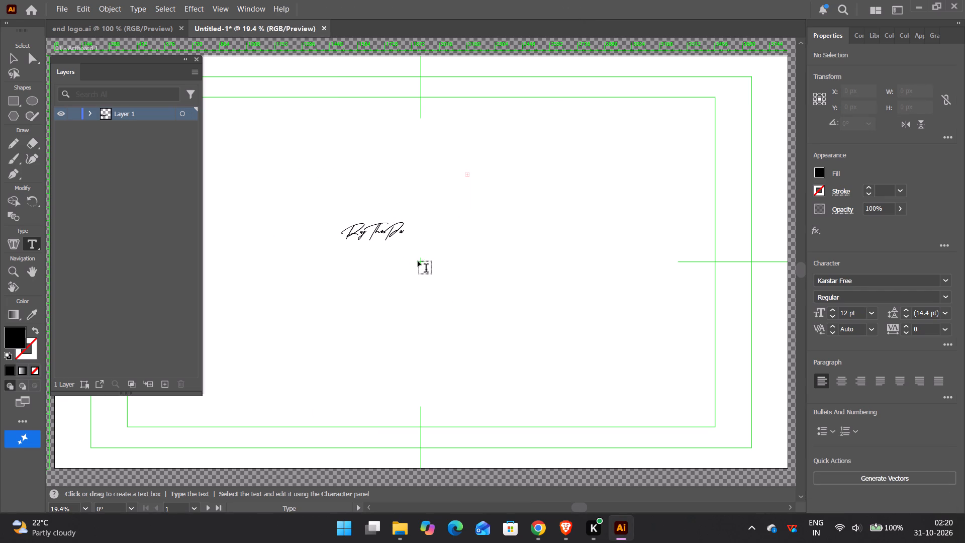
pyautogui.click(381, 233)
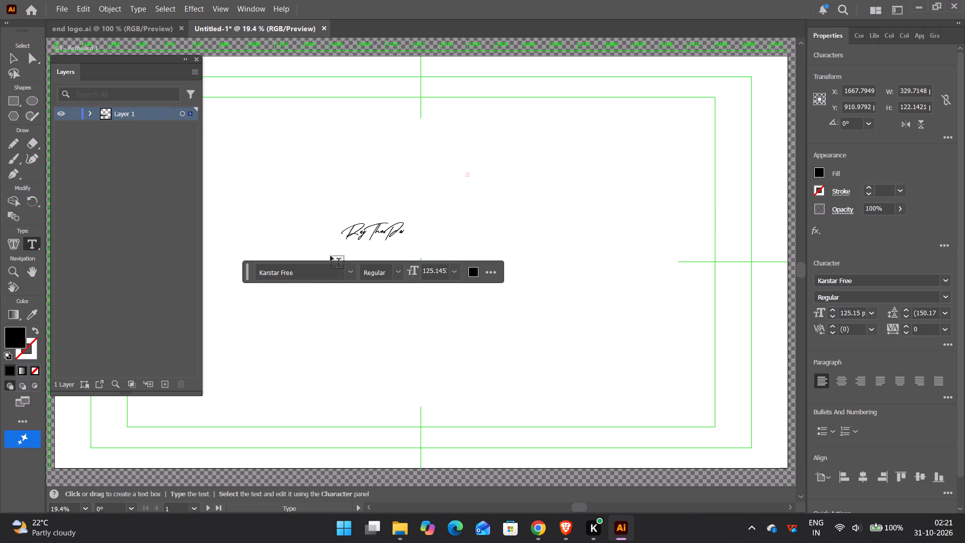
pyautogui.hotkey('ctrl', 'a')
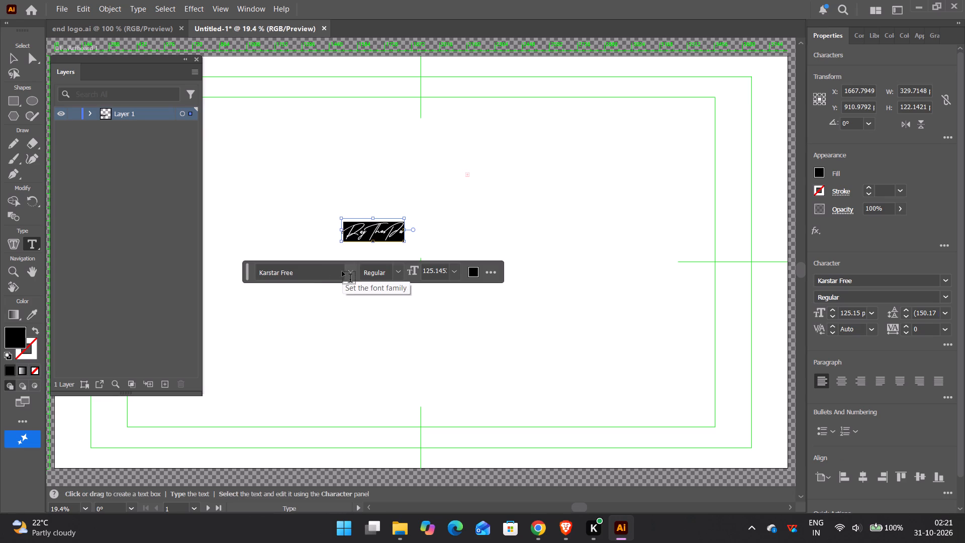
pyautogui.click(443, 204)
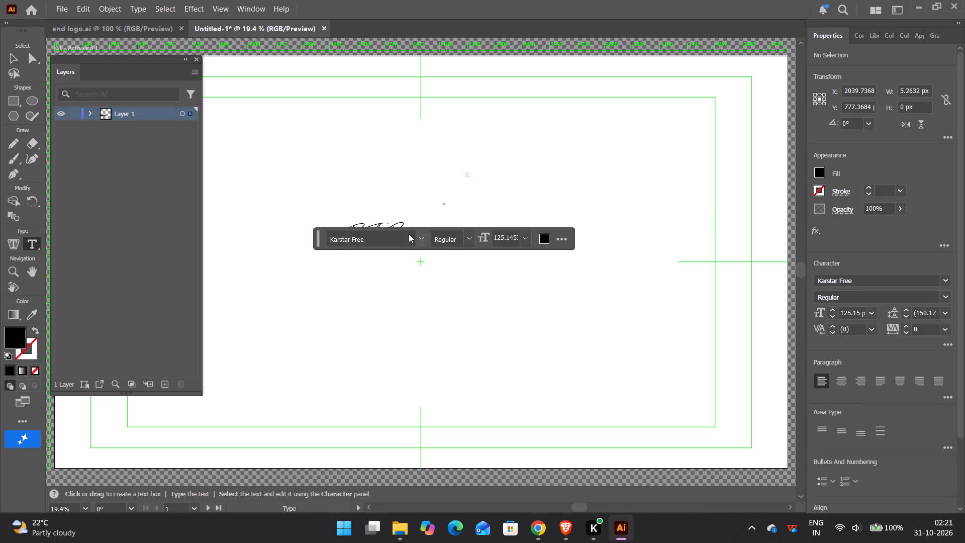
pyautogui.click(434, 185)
# Select all characters of the "Raj ThePov" text, compare the installed script fonts and set the font to Prince August.
pyautogui.click(399, 229)
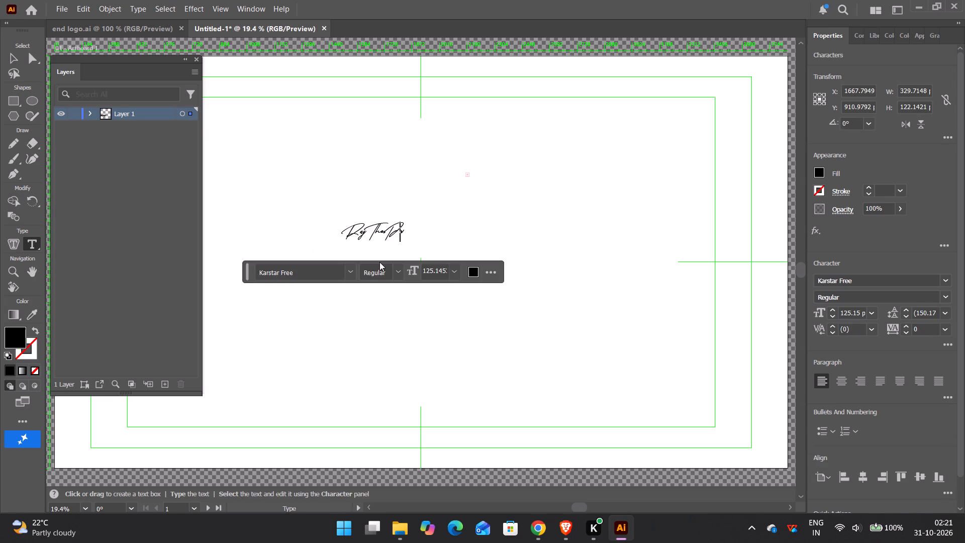
pyautogui.hotkey('ctrl', 'a')
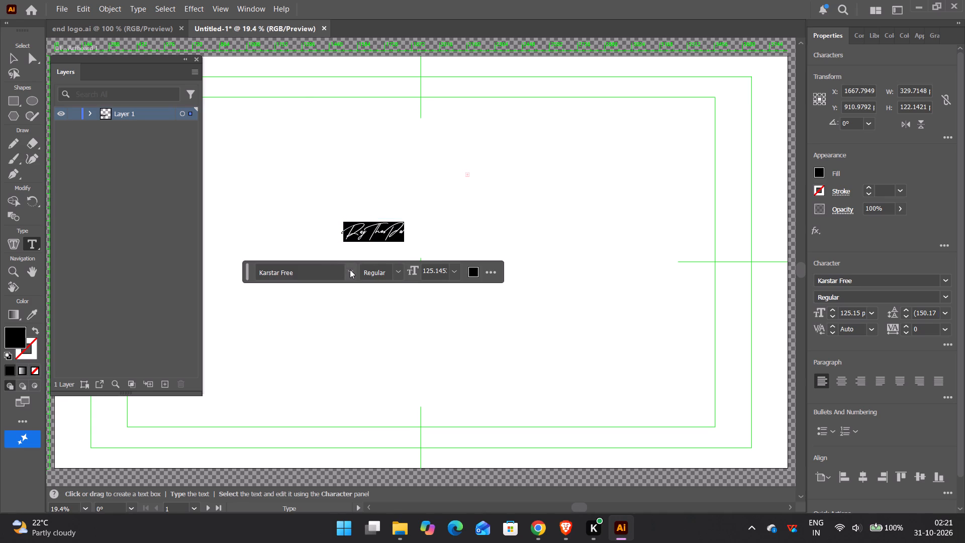
pyautogui.click(350, 269)
pyautogui.scroll(-1, 397, 170)
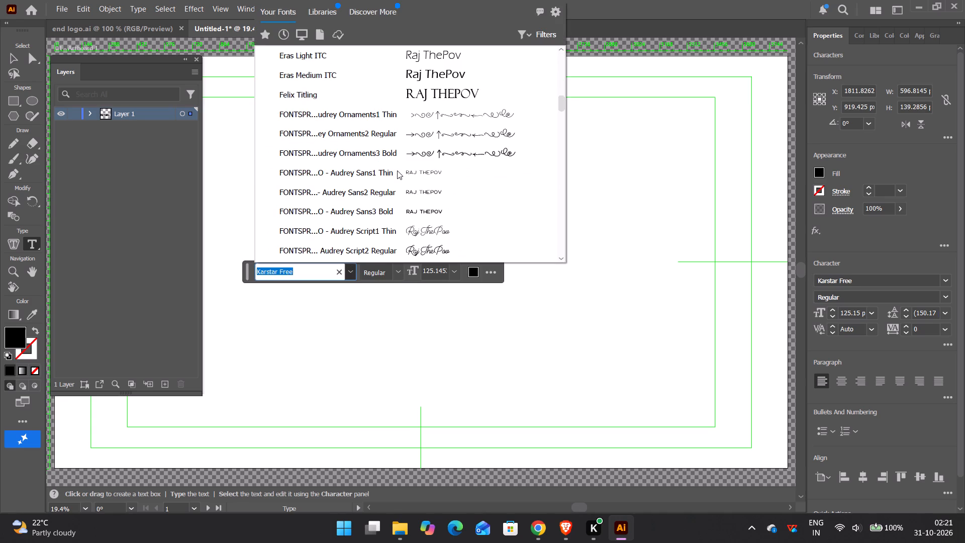
pyautogui.scroll(-1, 394, 174)
pyautogui.scroll(1, 395, 174)
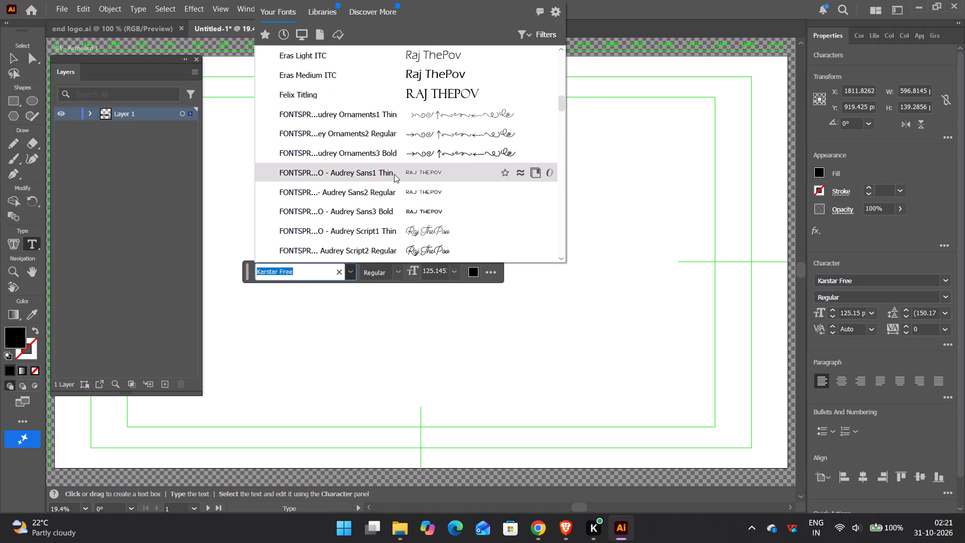
pyautogui.scroll(-1, 402, 211)
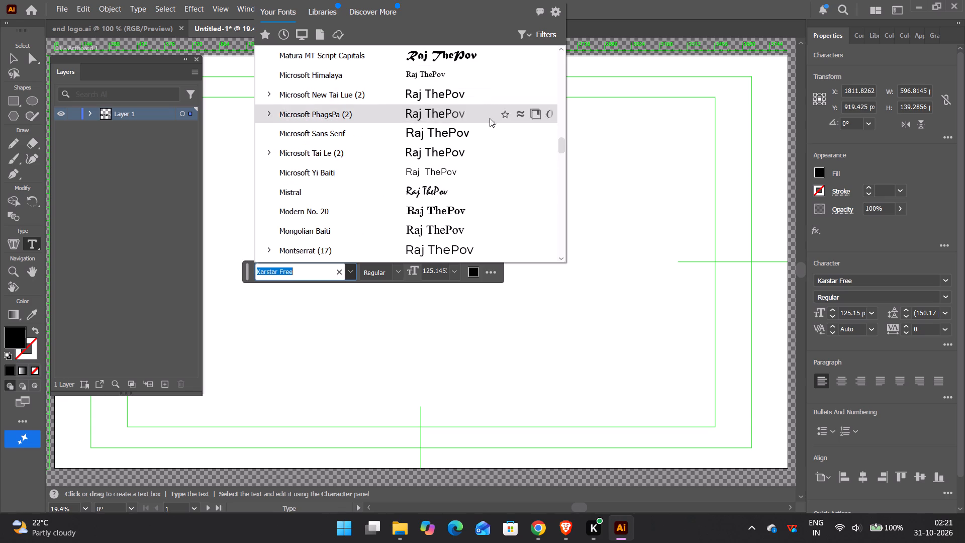
pyautogui.scroll(-3, 453, 215)
pyautogui.scroll(2, 453, 217)
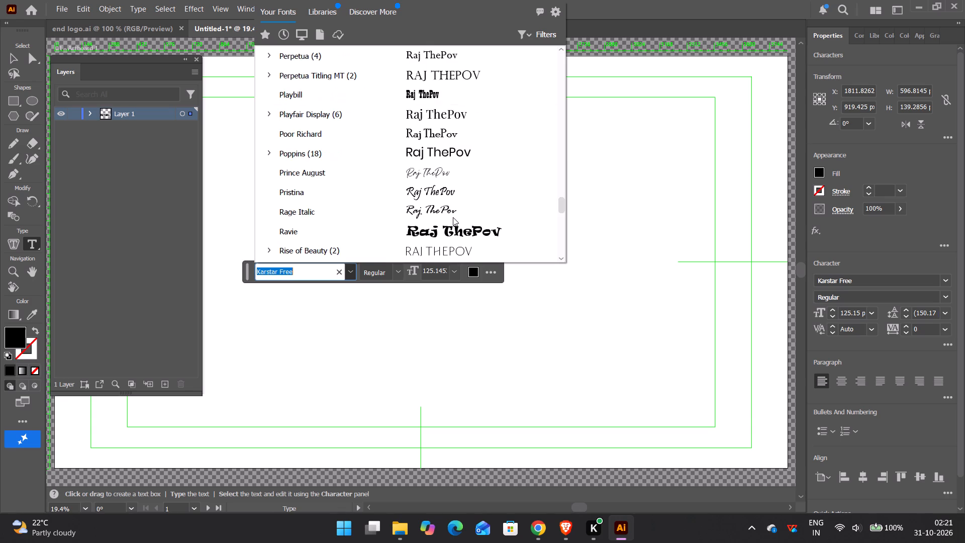
pyautogui.scroll(-3, 398, 187)
pyautogui.scroll(4, 398, 187)
pyautogui.scroll(-1, 399, 186)
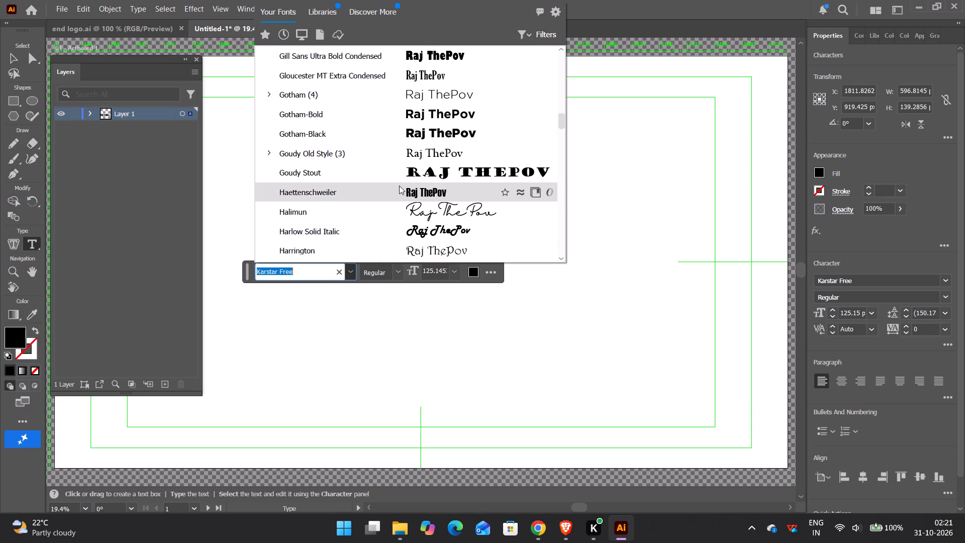
pyautogui.scroll(-4, 405, 212)
pyautogui.scroll(1, 405, 212)
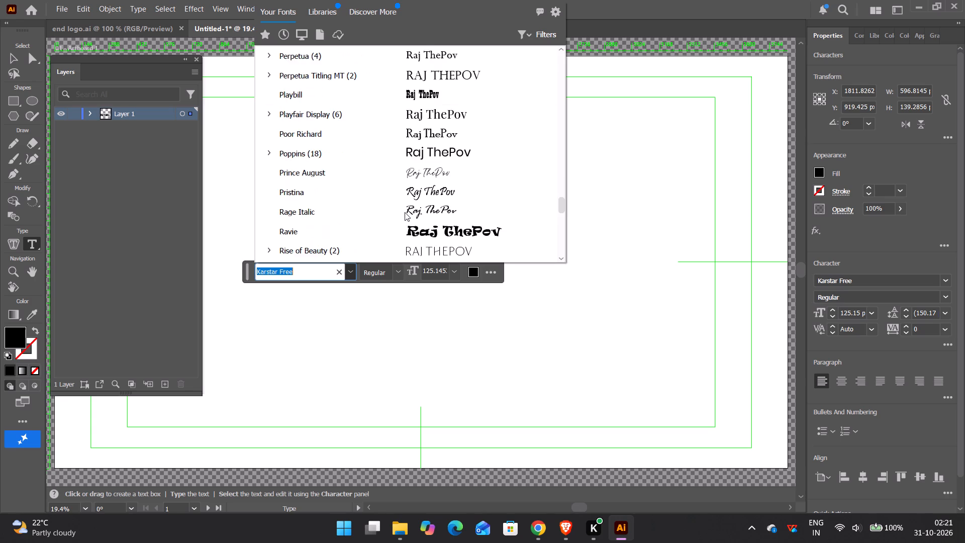
pyautogui.scroll(8, 405, 212)
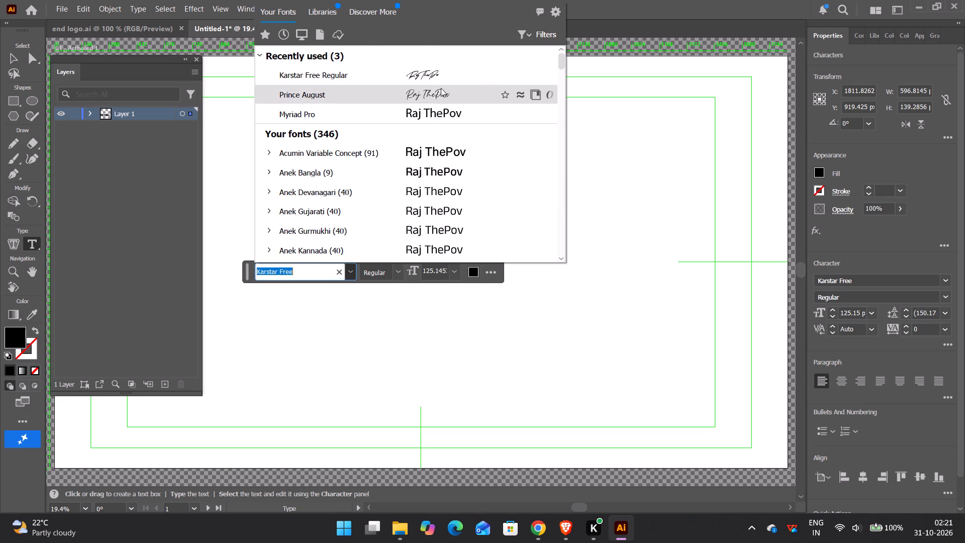
pyautogui.click(430, 94)
pyautogui.click(540, 146)
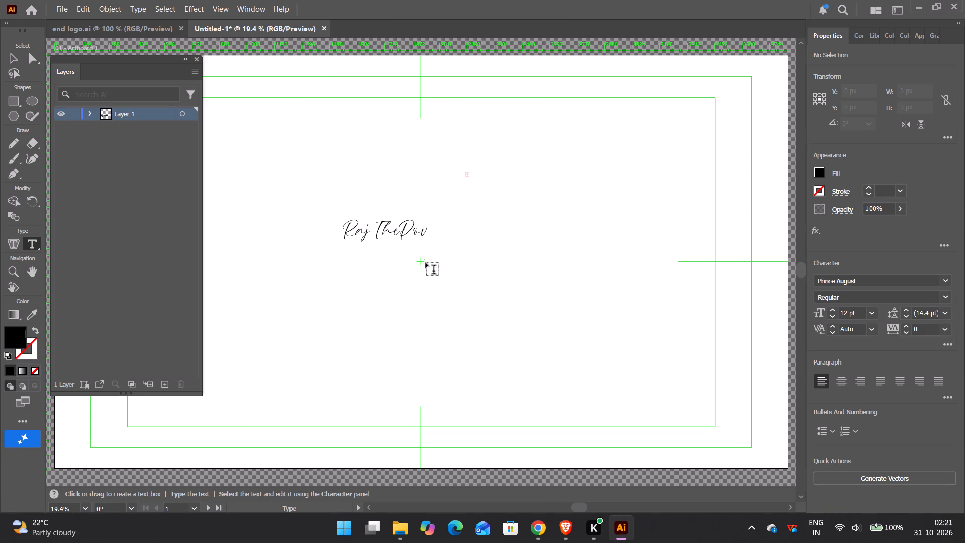
# Centre the "Raj ThePov" text's paragraph alignment and align the text to the horizontal and vertical centre of the artboard.
pyautogui.click(399, 228)
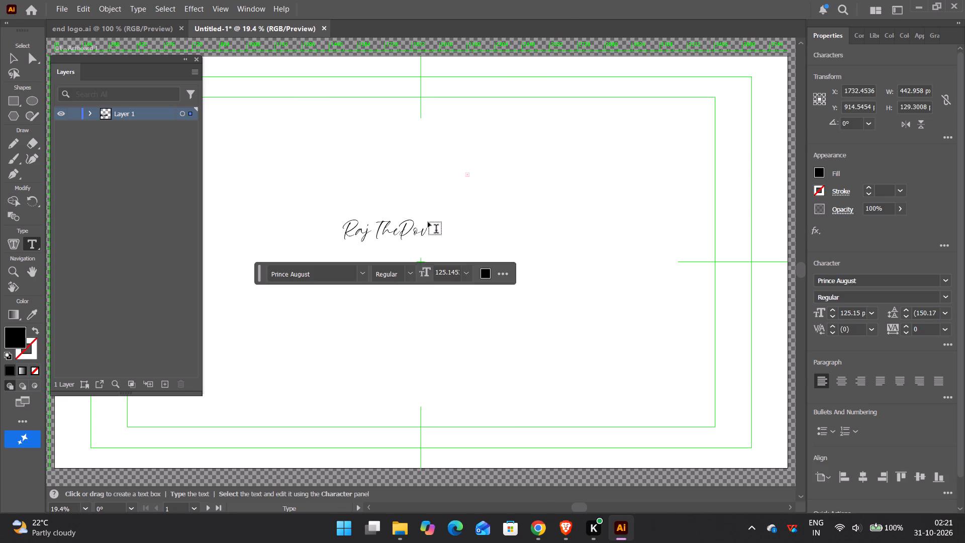
pyautogui.click(428, 222)
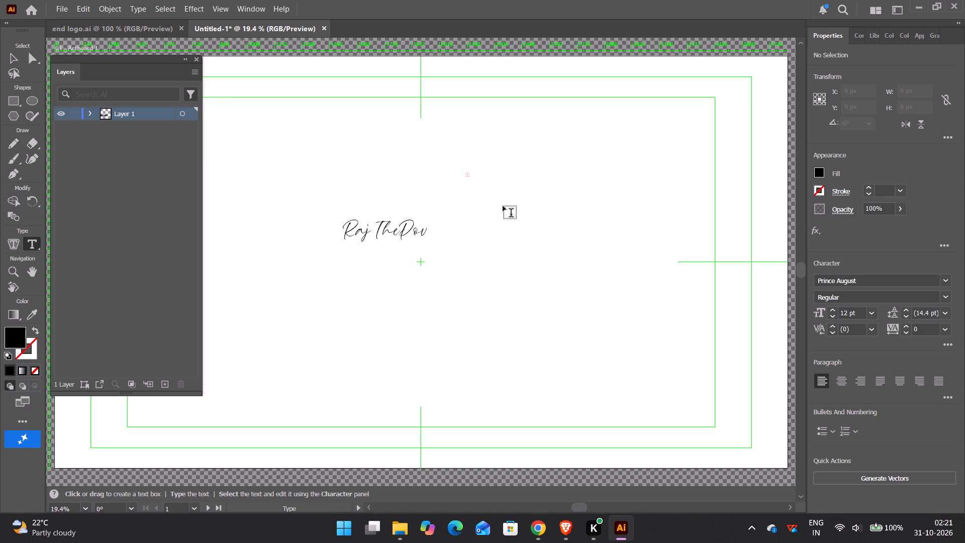
pyautogui.press('v')
pyautogui.click(384, 221)
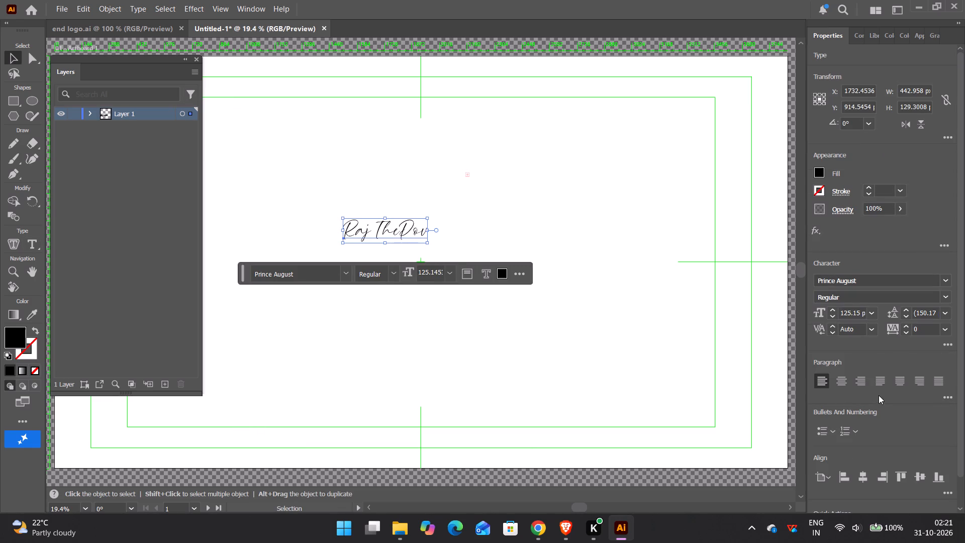
pyautogui.click(848, 387)
pyautogui.click(862, 480)
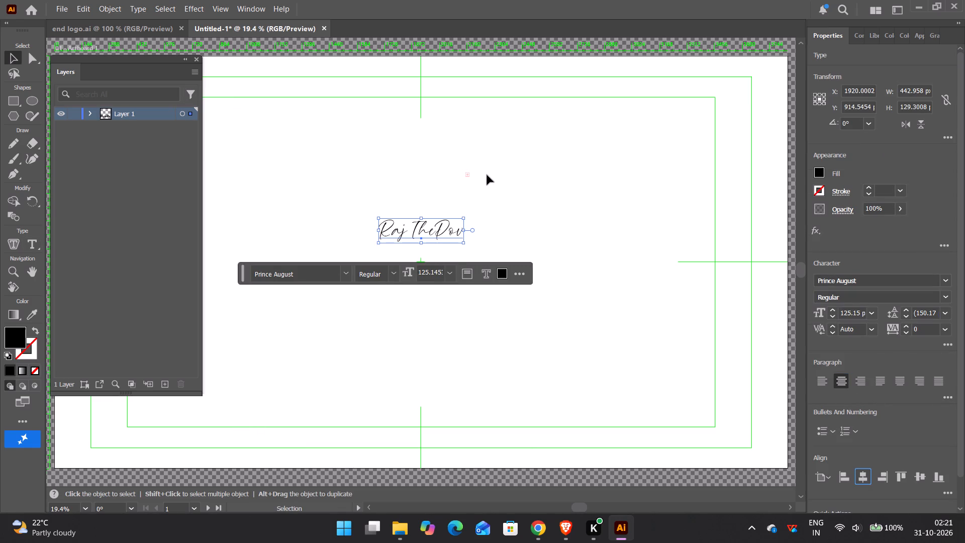
pyautogui.scroll(-3, 884, 429)
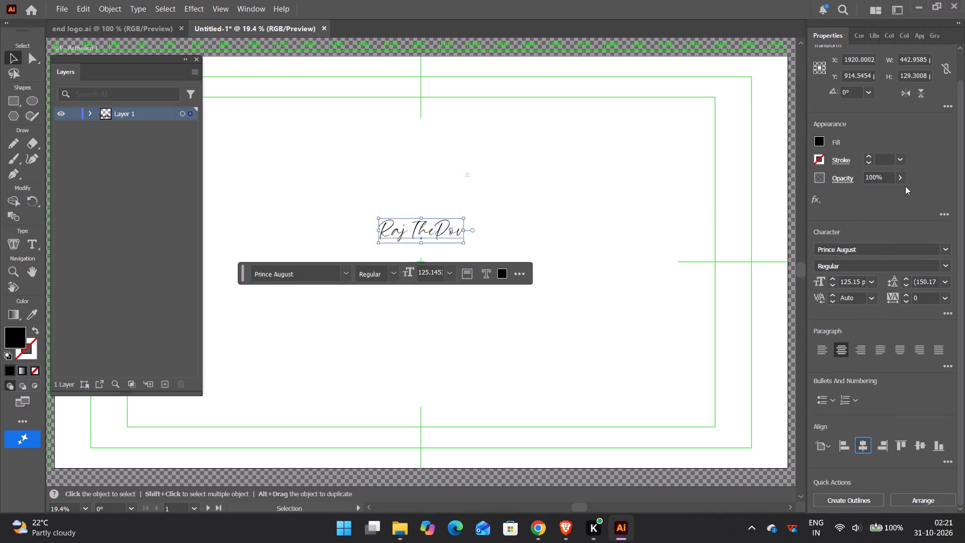
pyautogui.click(921, 444)
pyautogui.click(921, 444)
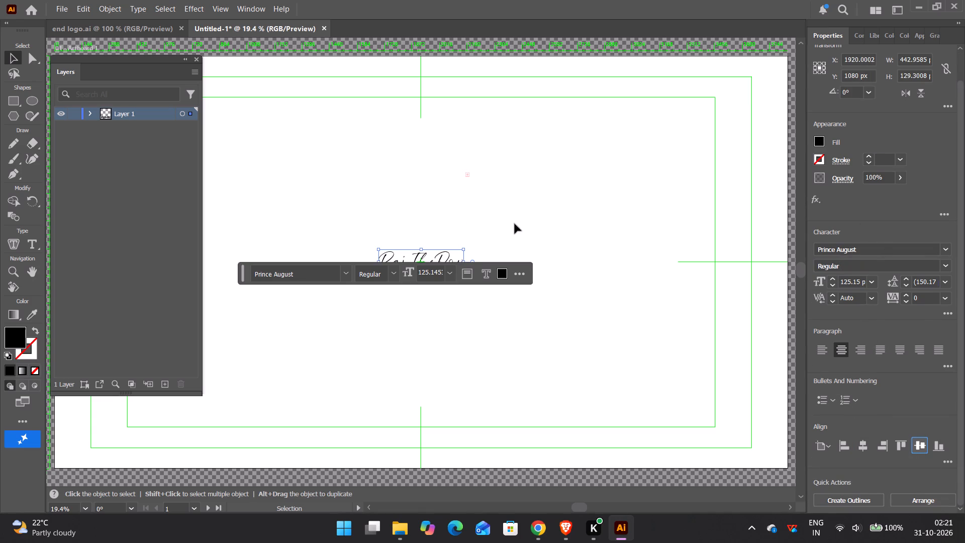
pyautogui.click(500, 197)
# Enlarge the "Raj ThePov" text proportionally about its centre to about 815 px wide.
pyautogui.click(406, 264)
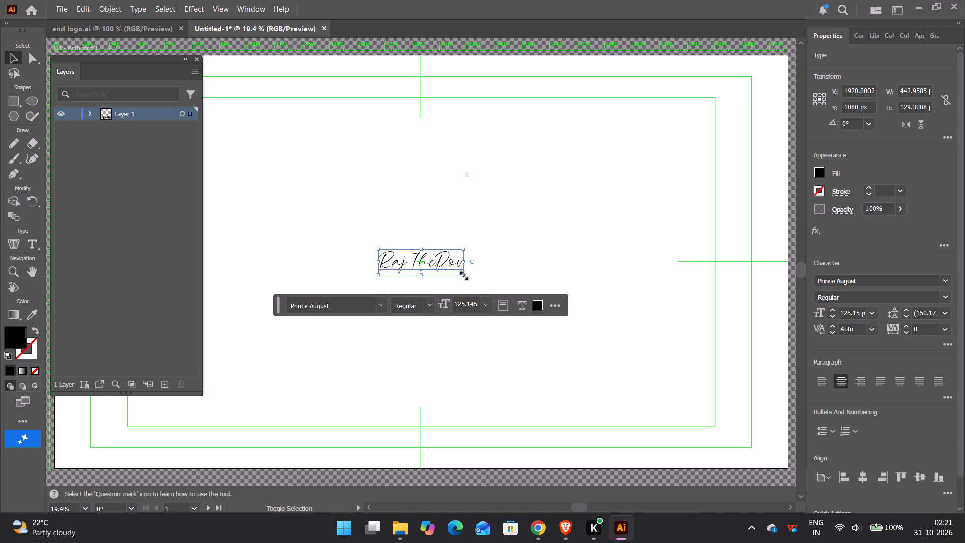
pyautogui.keyDown('shift'); pyautogui.moveTo(463, 274); pyautogui.dragTo(534, 325); pyautogui.keyUp('shift')
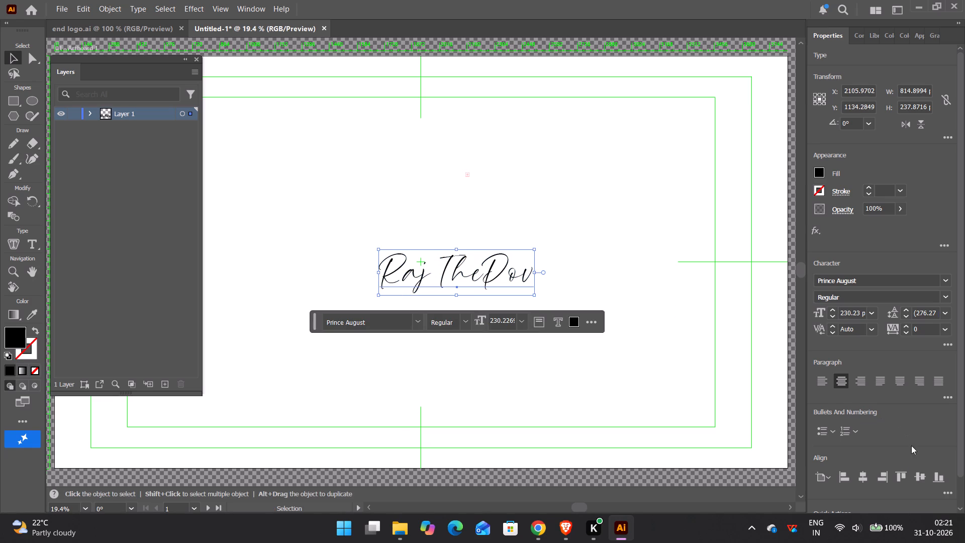
# Align the enlarged "Raj ThePov" text to the horizontal and vertical centre of the artboard and deselect it.
pyautogui.click(866, 477)
pyautogui.click(926, 479)
pyautogui.click(905, 427)
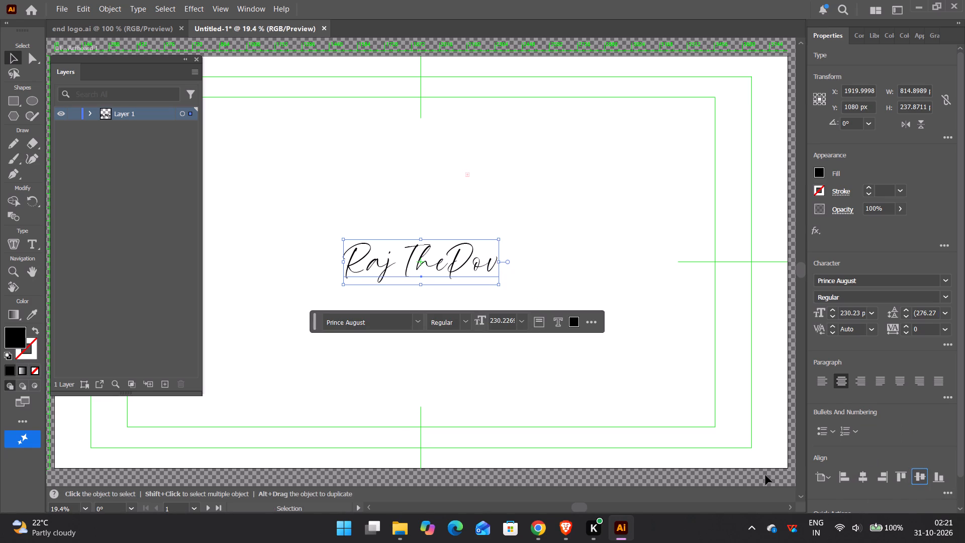
pyautogui.tripleClick(861, 476)
pyautogui.click(861, 476)
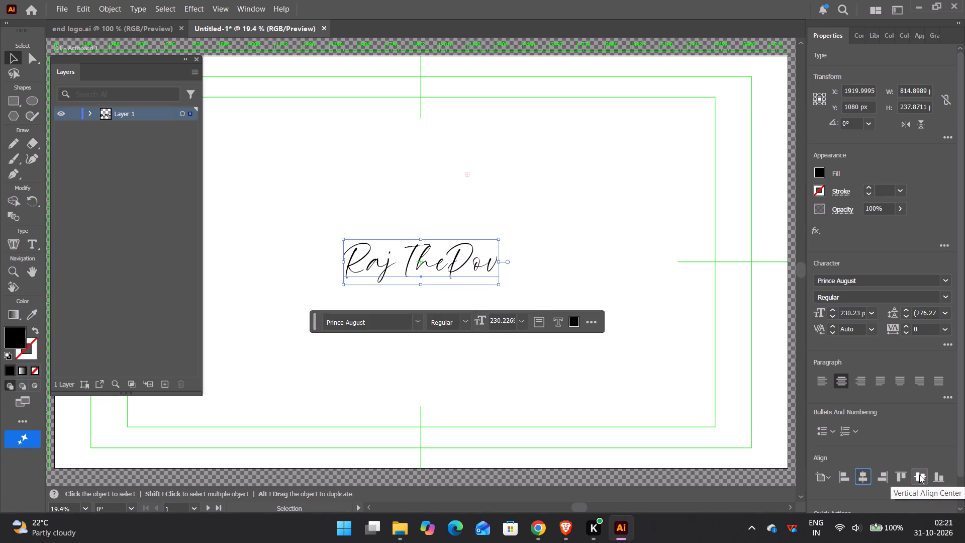
pyautogui.click(919, 475)
pyautogui.click(857, 471)
pyautogui.click(889, 436)
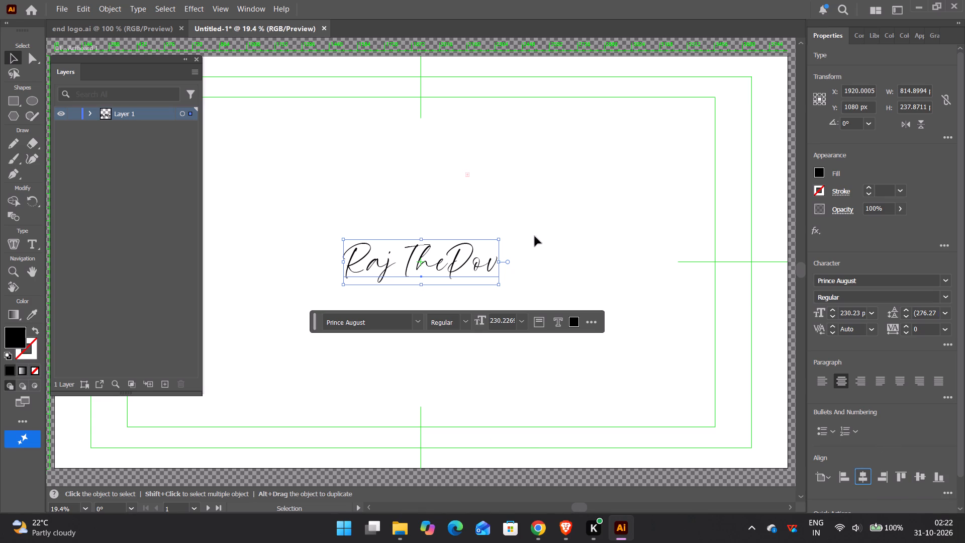
pyautogui.click(550, 209)
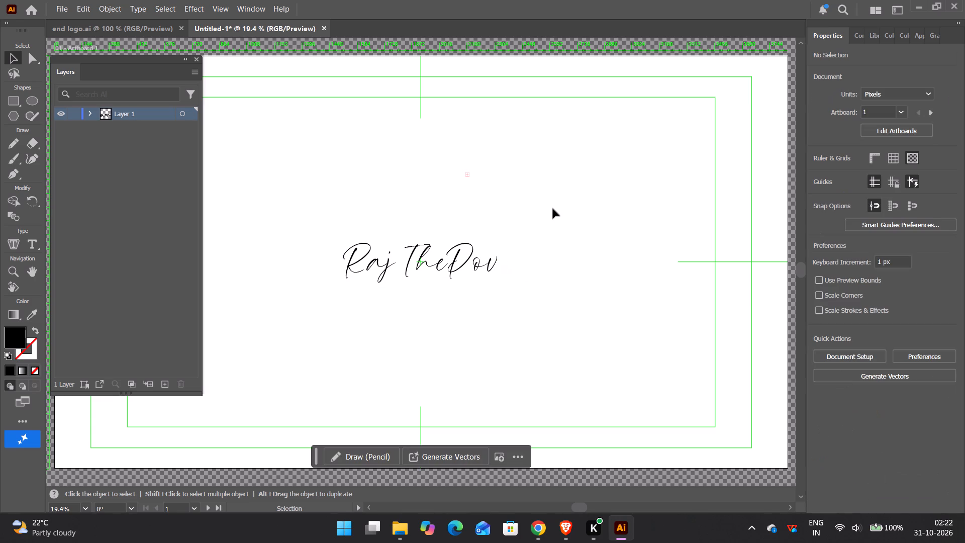
# Expand Layer 1 to show its objects, select the "Raj ThePov" text and look over the operations available for it.
pyautogui.click(91, 112)
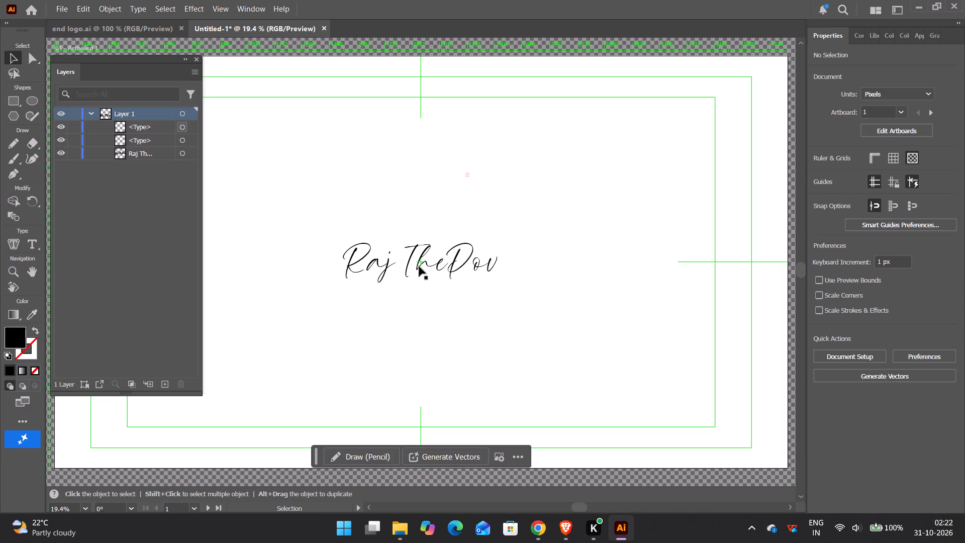
pyautogui.click(419, 266)
pyautogui.rightClick(421, 268)
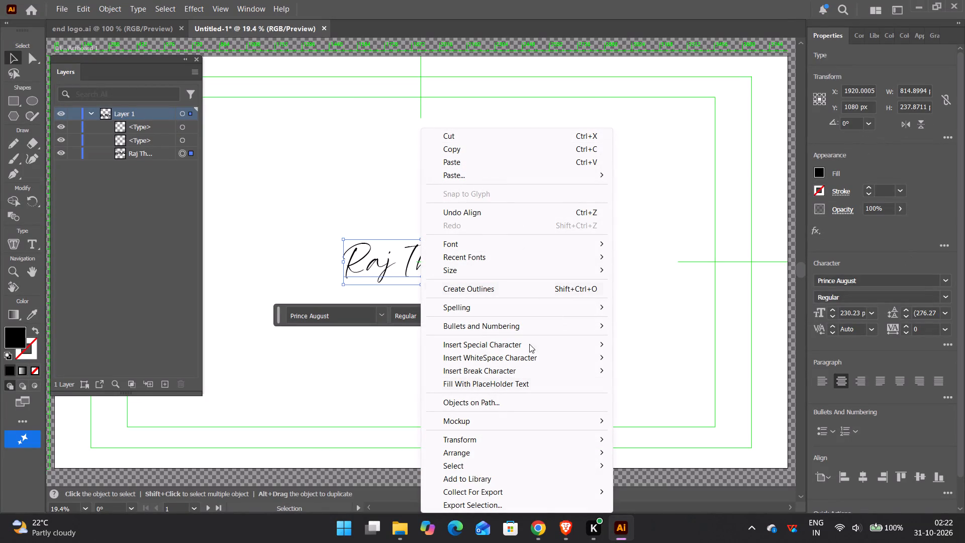
# Switch to Brave and replay the early part of the YouTube tutorial on preparing a logo in Illustrator, pausing to study the text styling.
pyautogui.click(575, 528)
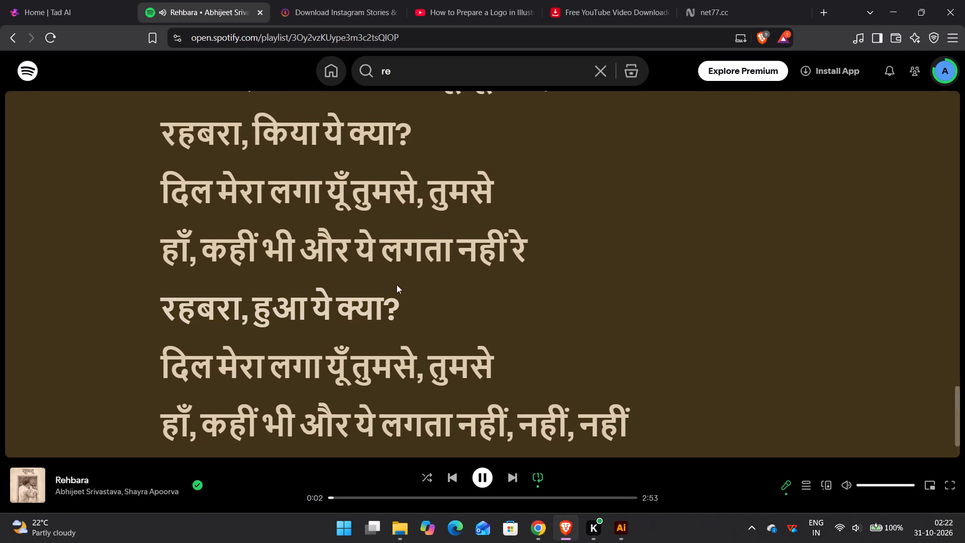
pyautogui.click(320, 0)
pyautogui.click(444, 0)
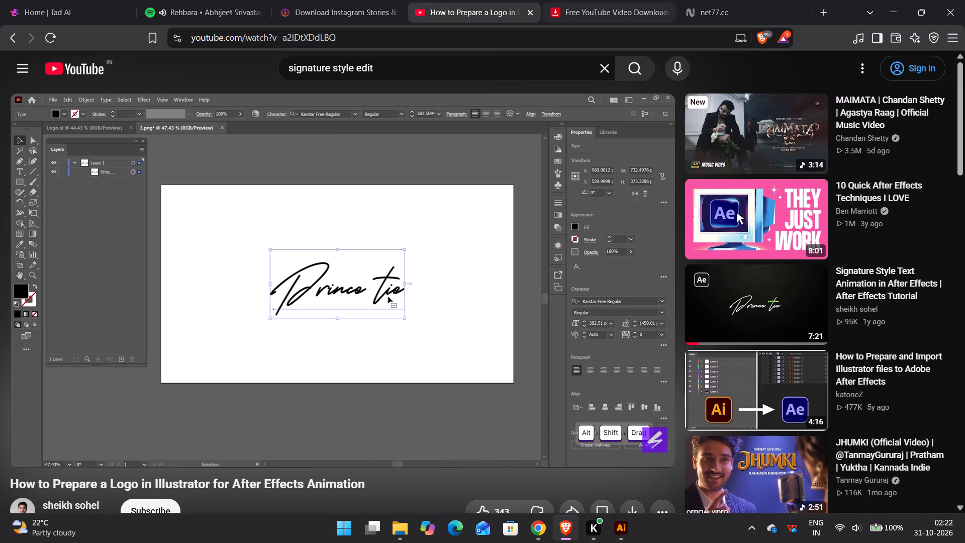
pyautogui.click(402, 244)
pyautogui.press('Left')
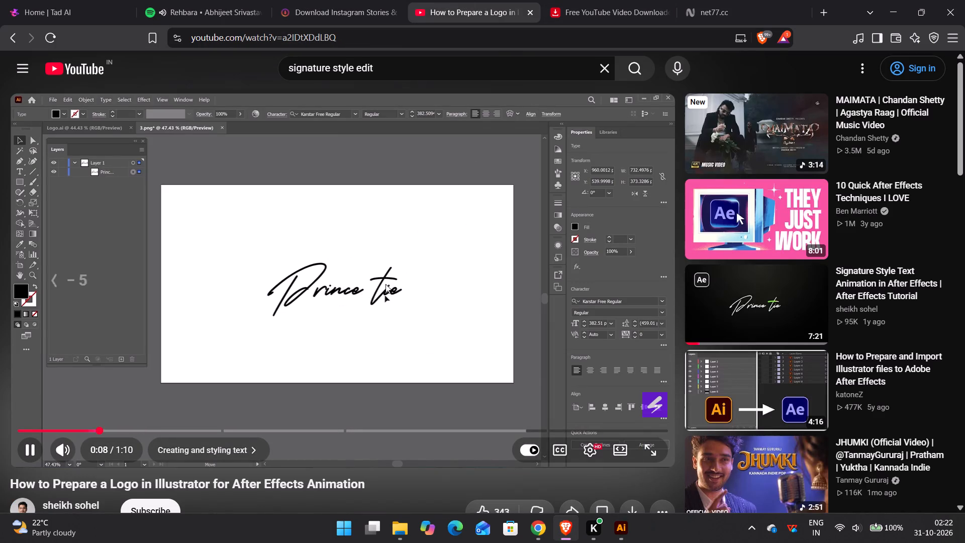
pyautogui.press('Left')
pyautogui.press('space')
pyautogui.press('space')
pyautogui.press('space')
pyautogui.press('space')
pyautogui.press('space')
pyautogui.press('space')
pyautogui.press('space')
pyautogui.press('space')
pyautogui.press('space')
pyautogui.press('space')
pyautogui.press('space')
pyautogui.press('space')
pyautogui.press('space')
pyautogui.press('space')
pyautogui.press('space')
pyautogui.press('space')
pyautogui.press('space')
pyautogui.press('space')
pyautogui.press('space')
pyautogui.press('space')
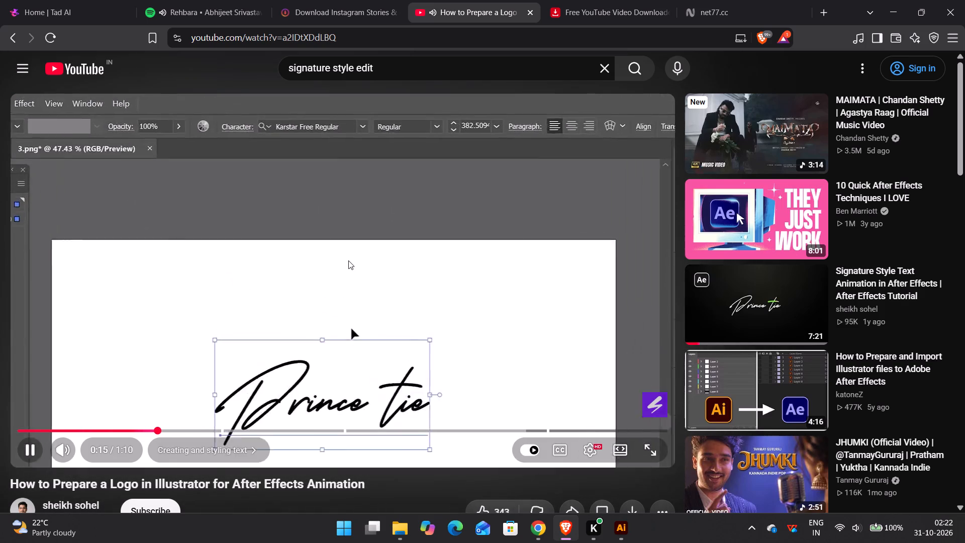
# Skip forward through the remaining sections of the logo preparation tutorial to its end.
pyautogui.press('Right')
pyautogui.press('Right')
pyautogui.press('Right')
pyautogui.press('Right')
pyautogui.press('Right')
pyautogui.press('Right')
pyautogui.press('Right')
pyautogui.press('Right')
pyautogui.press('Right')
pyautogui.press('Right')
pyautogui.press('Right')
pyautogui.press('Right')
pyautogui.press('Right')
pyautogui.press('Right')
pyautogui.press('Right')
pyautogui.press('Right')
pyautogui.press('Right')
pyautogui.press('Right')
pyautogui.press('Right')
pyautogui.press('Right')
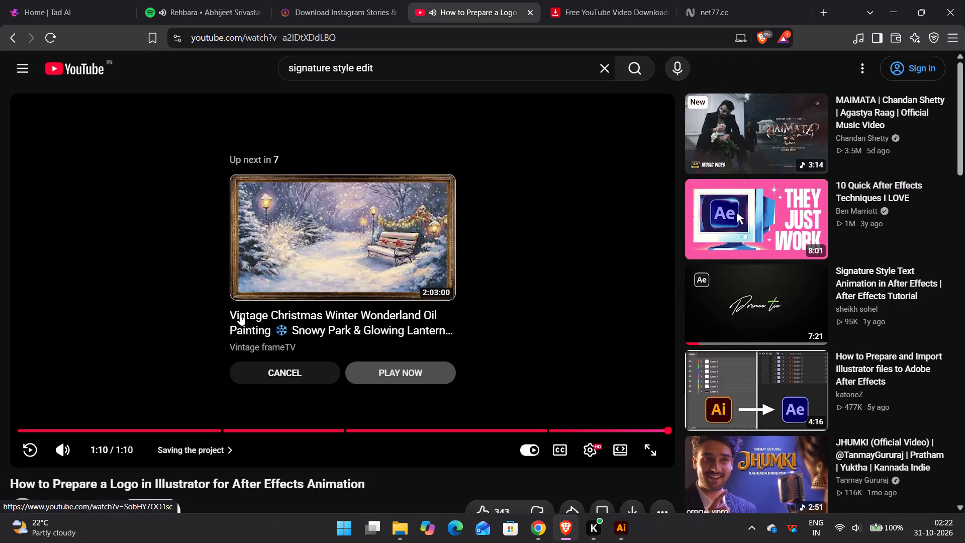
# Rewind the logo-preparation tutorial in the browser and examine the part on styling text and converting it to outlines.
pyautogui.press('Left')
pyautogui.press('Left')
pyautogui.press('Left')
pyautogui.press('Left')
pyautogui.press('Left')
pyautogui.press('Left')
pyautogui.press('Left')
pyautogui.press('Left')
pyautogui.press('Left')
pyautogui.press('Left')
pyautogui.press('Left')
pyautogui.press('Left')
pyautogui.press('Left')
pyautogui.press('Left')
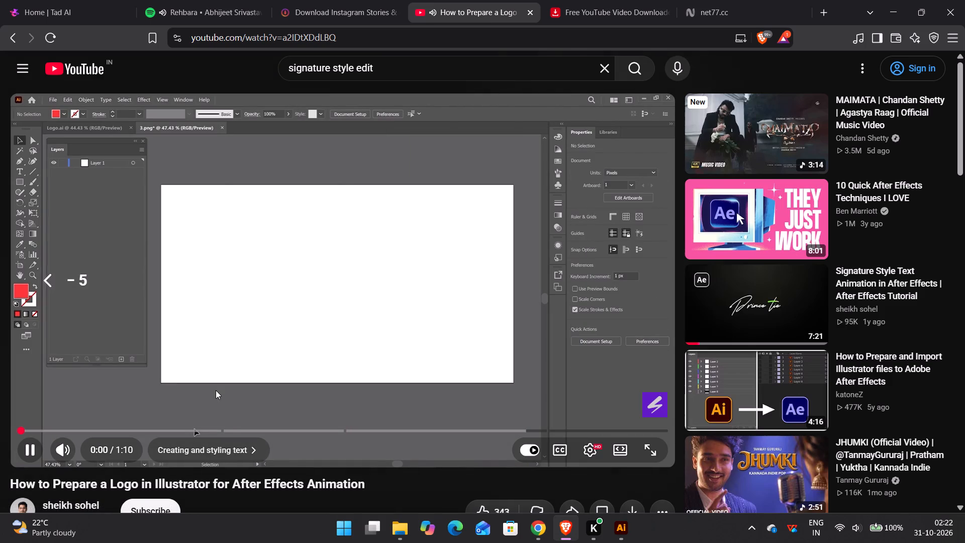
pyautogui.press('Right')
pyautogui.press('Right')
pyautogui.press('Right')
pyautogui.press('Right')
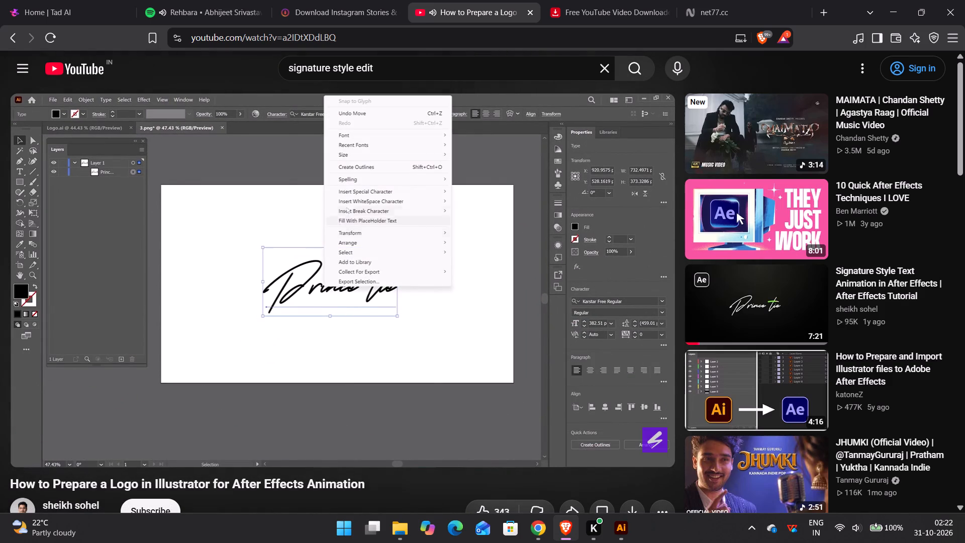
pyautogui.press('space')
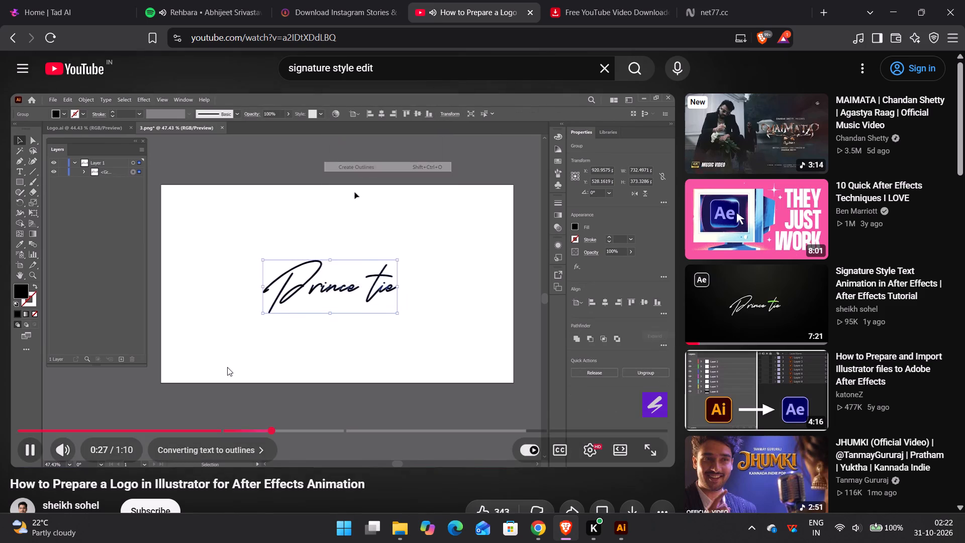
# Back in Illustrator, convert the "Raj ThePov" text to outlines.
pyautogui.click(622, 528)
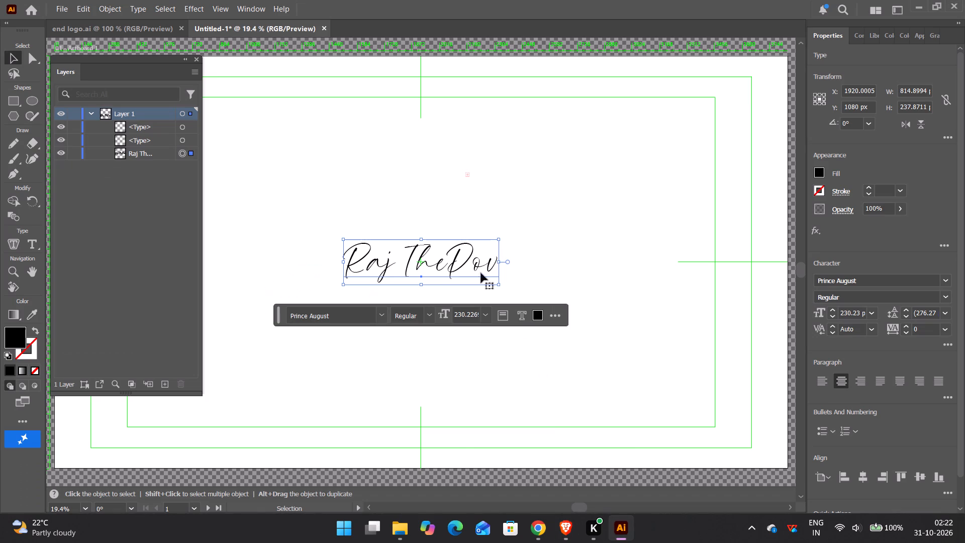
pyautogui.rightClick(440, 259)
pyautogui.click(170, 11)
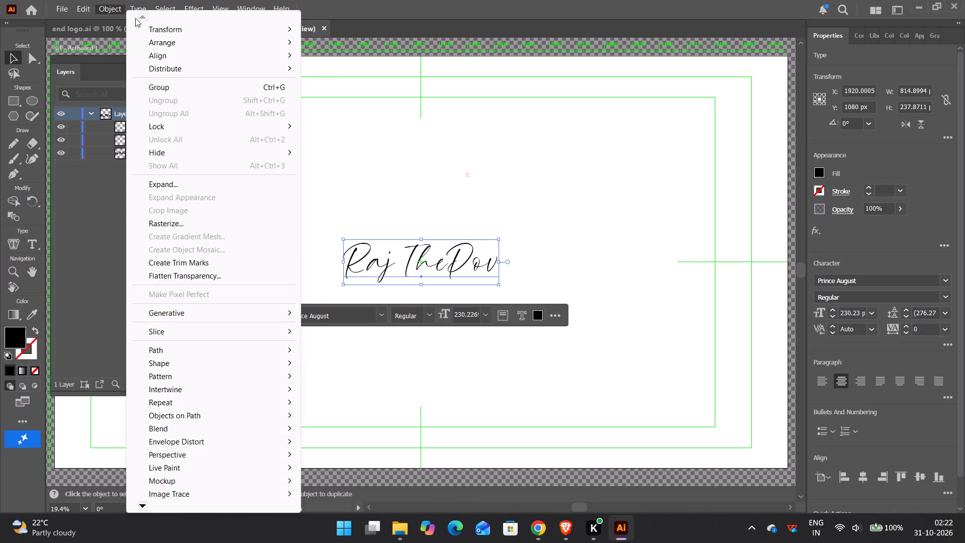
pyautogui.rightClick(419, 253)
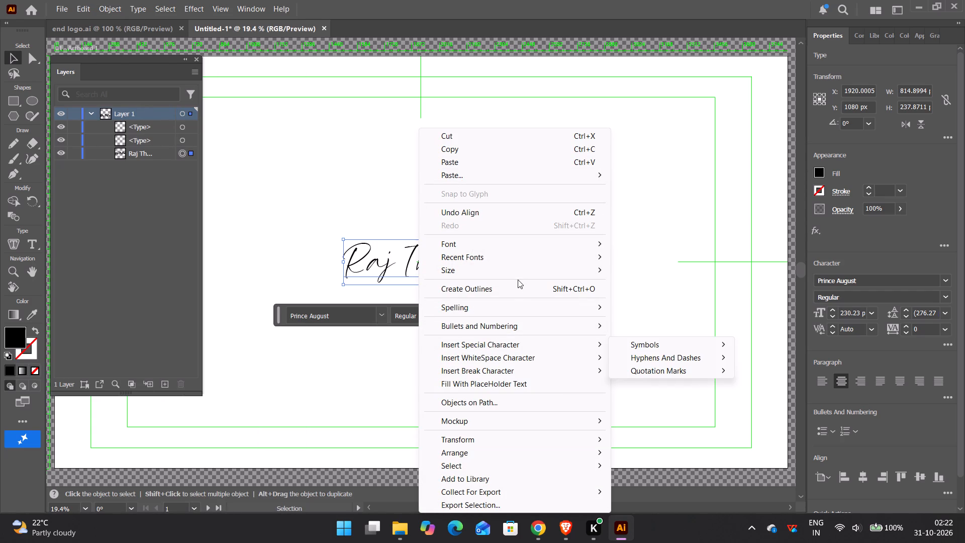
pyautogui.click(524, 294)
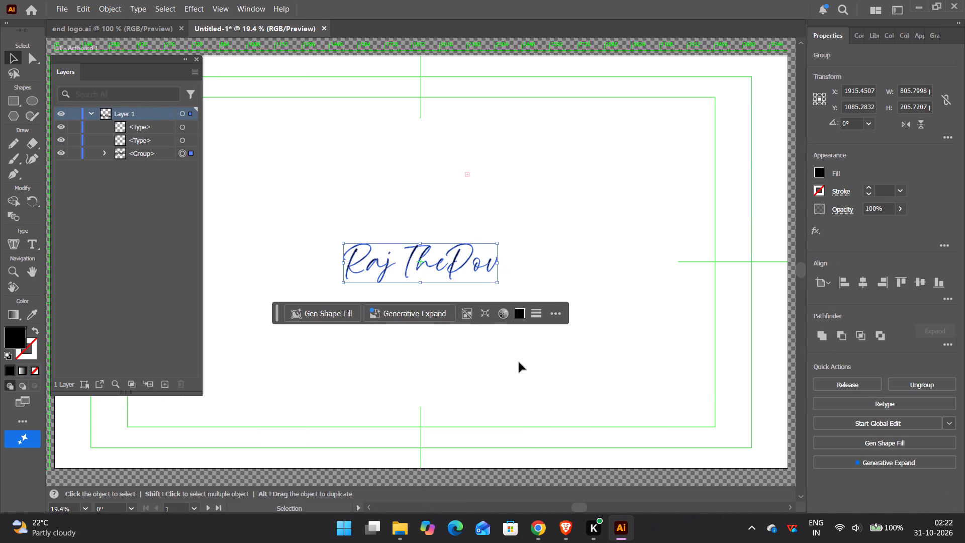
# Check the browser tutorial for what follows outlining, and ungroup the outlined "Raj ThePov" lettering in Illustrator.
pyautogui.rightClick(425, 258)
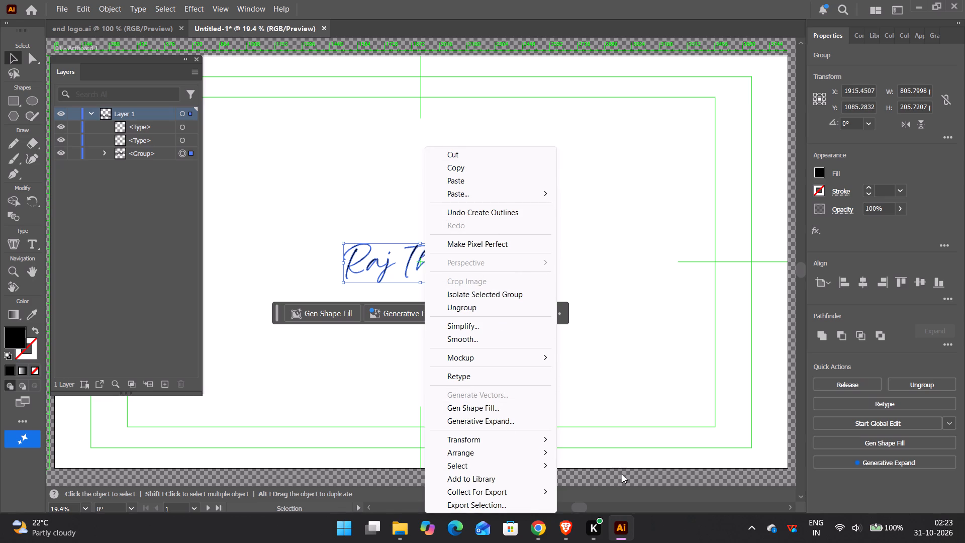
pyautogui.click(568, 527)
pyautogui.click(440, 250)
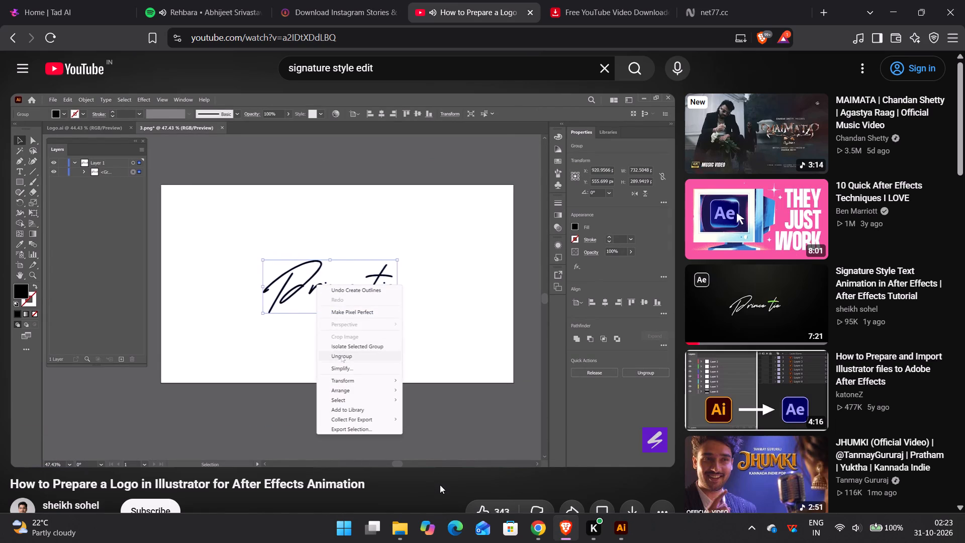
pyautogui.click(412, 358)
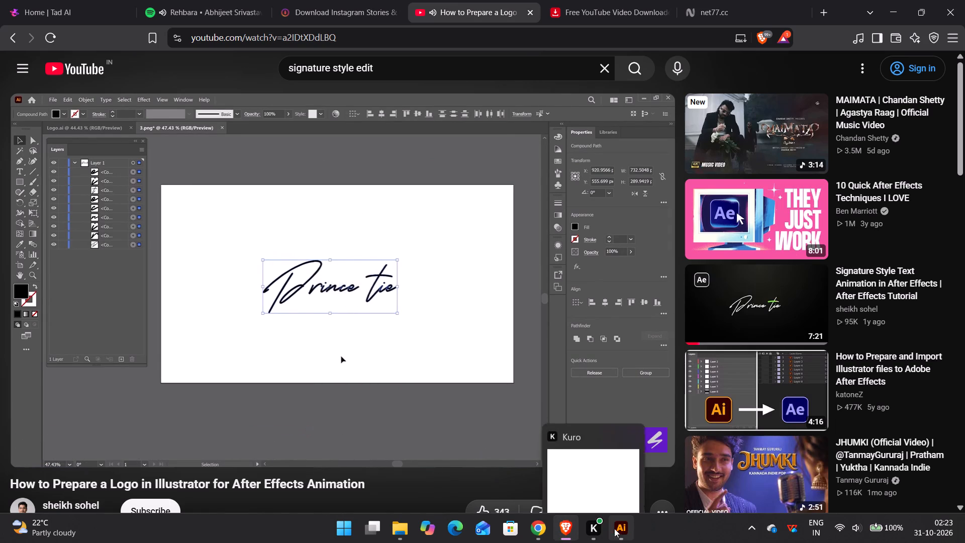
pyautogui.click(621, 530)
pyautogui.rightClick(434, 257)
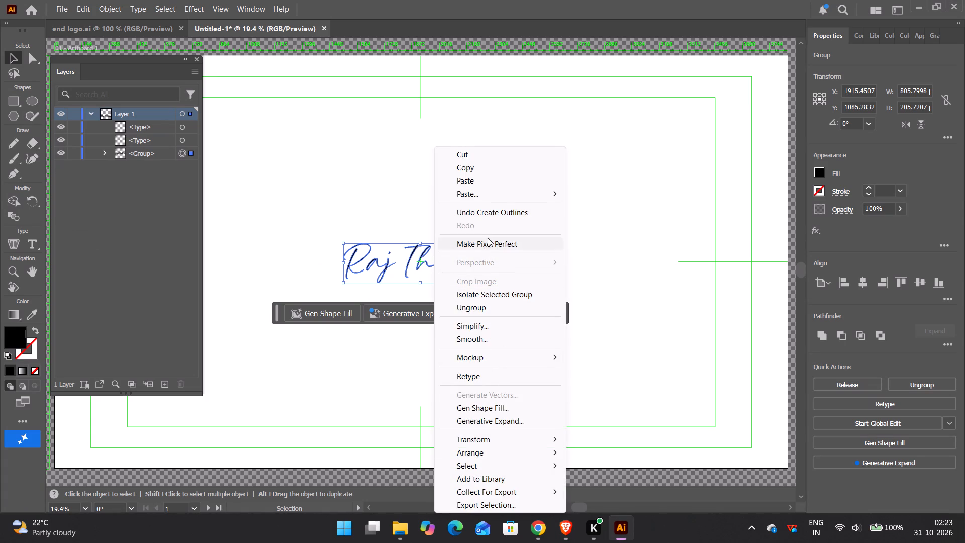
pyautogui.click(520, 311)
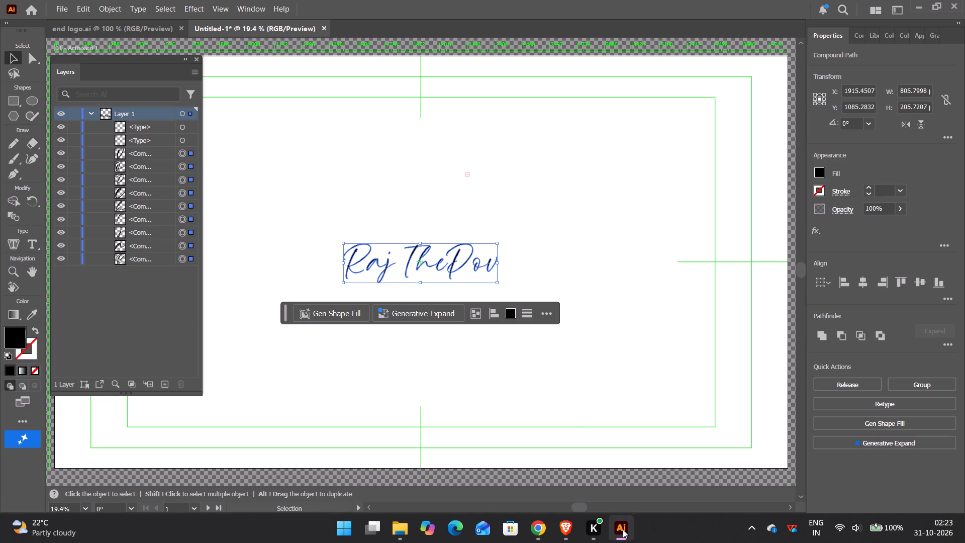
# Check the browser tutorial's part on releasing layers, and in Illustrator release Layer 1's contents to layers as a sequence.
pyautogui.click(559, 524)
pyautogui.click(499, 338)
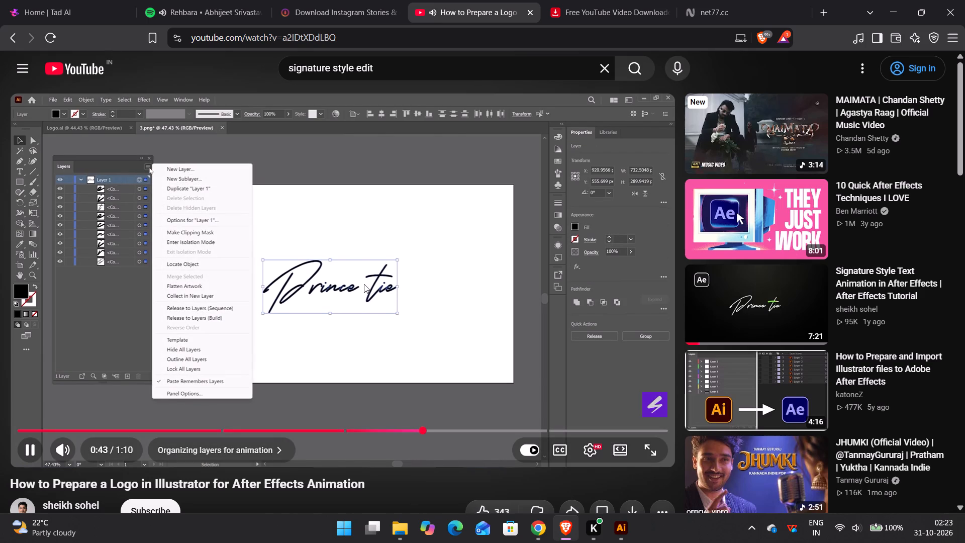
pyautogui.click(320, 278)
pyautogui.click(627, 525)
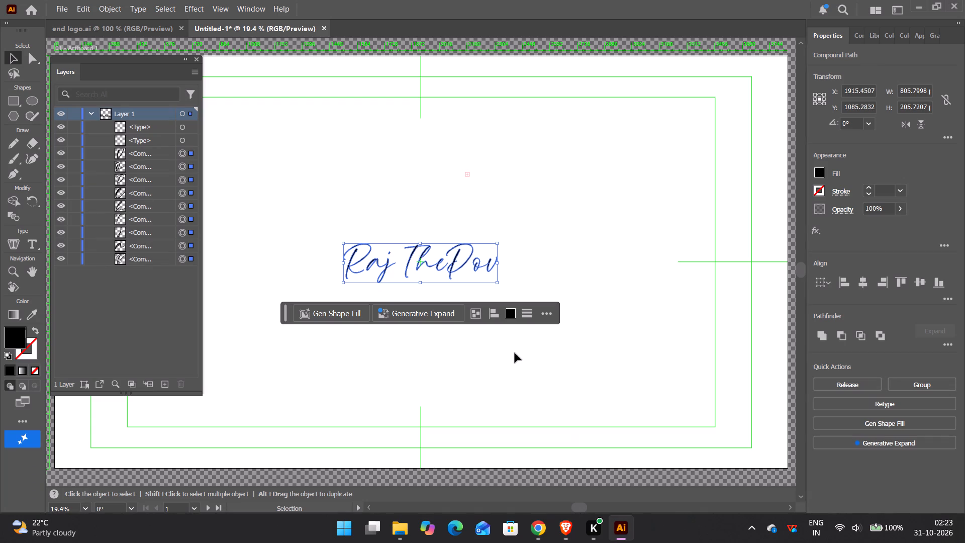
pyautogui.click(182, 110)
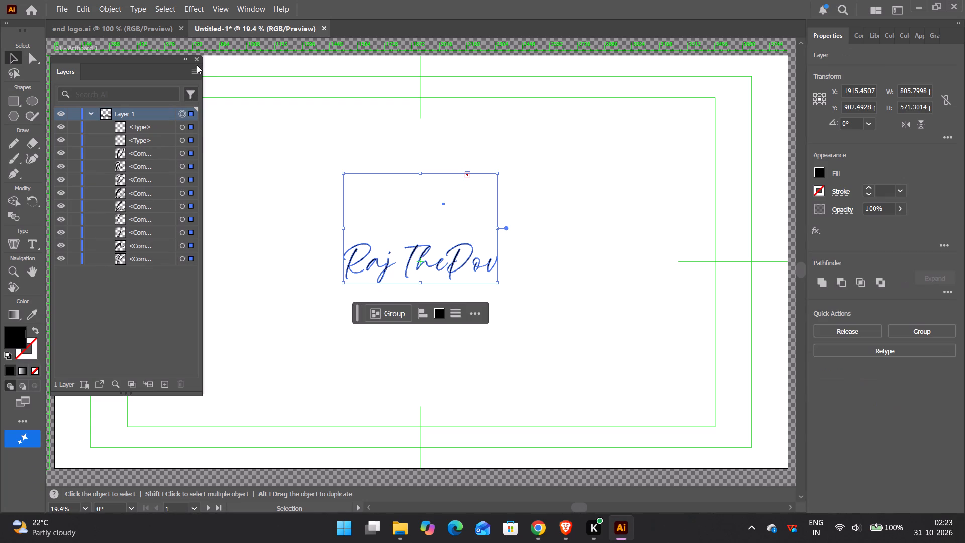
pyautogui.click(193, 73)
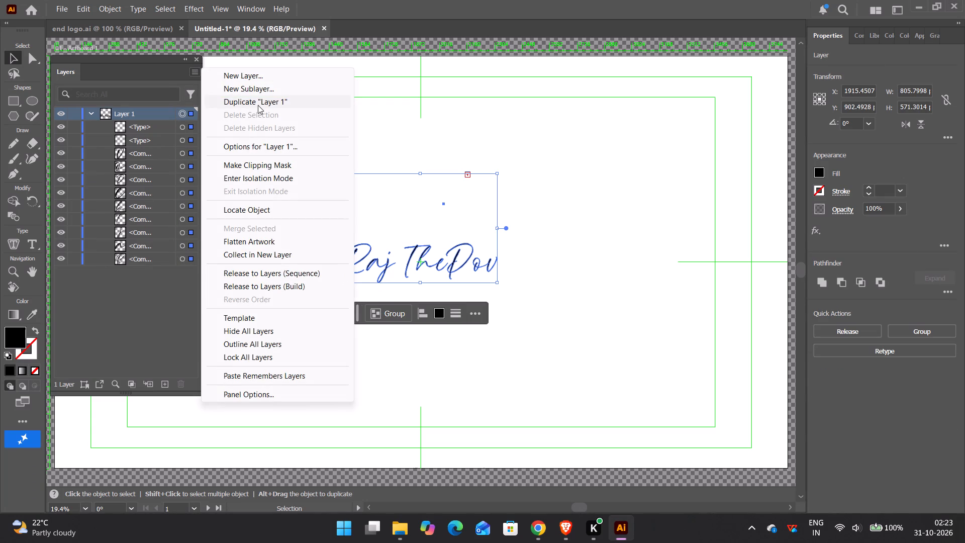
pyautogui.click(300, 276)
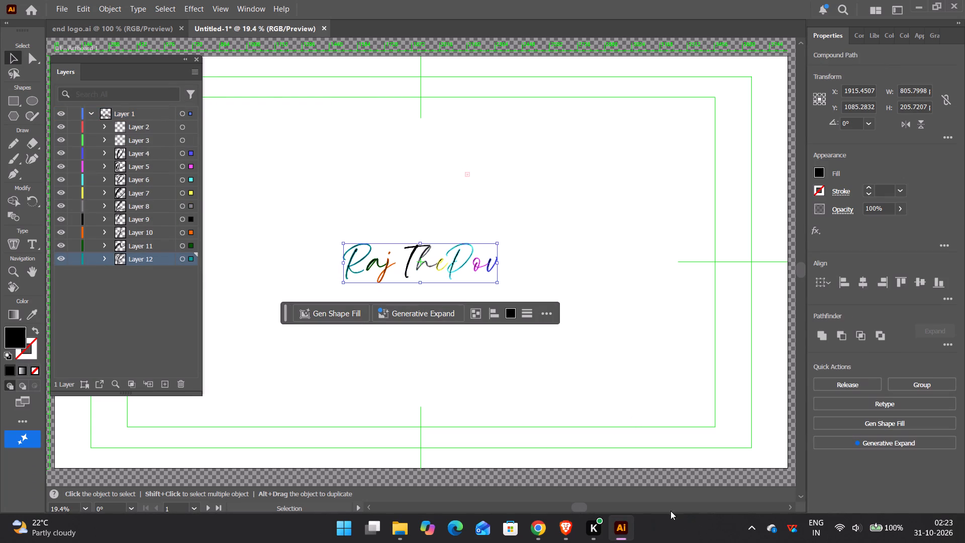
# Check the browser tutorial's layer reordering, and in Illustrator move Layers 2 to 12 out of Layer 1 to the top level.
pyautogui.click(569, 536)
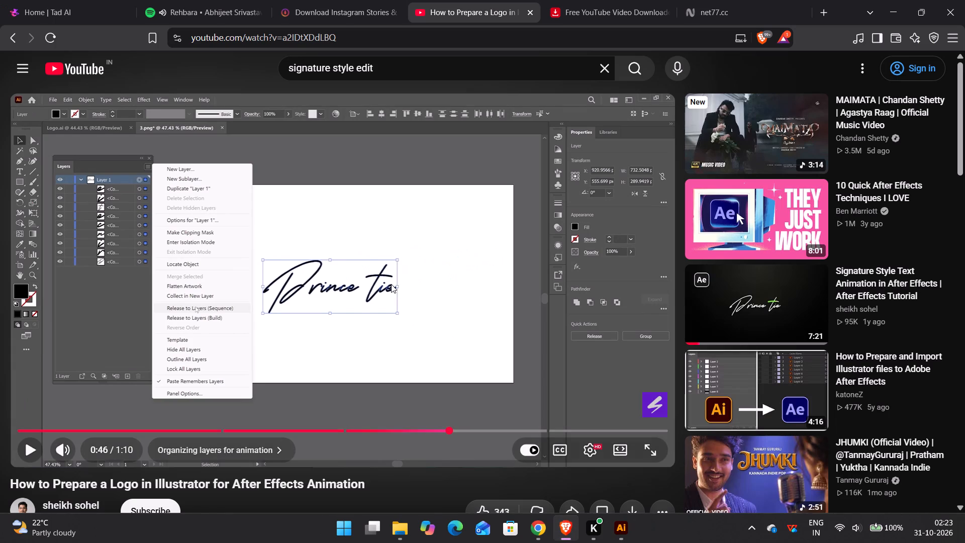
pyautogui.click(385, 282)
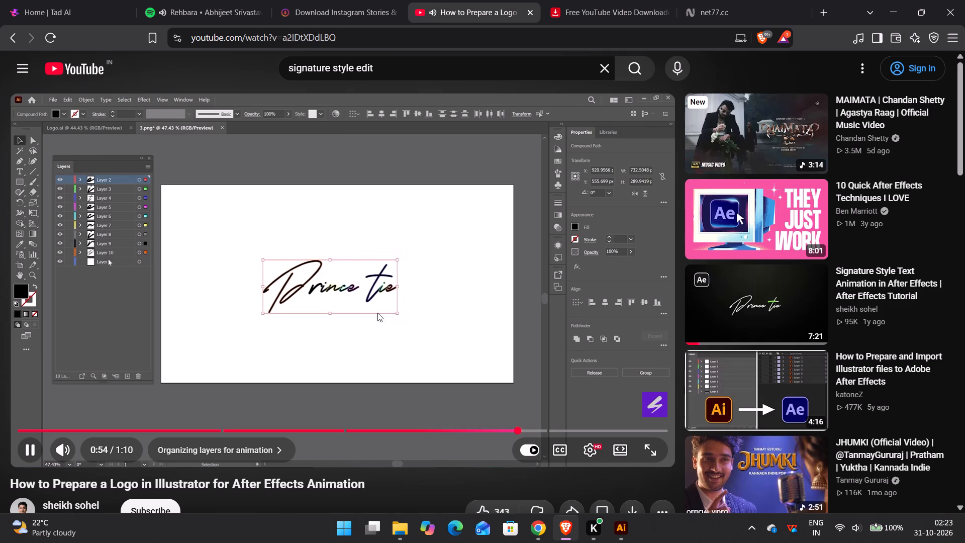
pyautogui.click(290, 260)
pyautogui.click(617, 535)
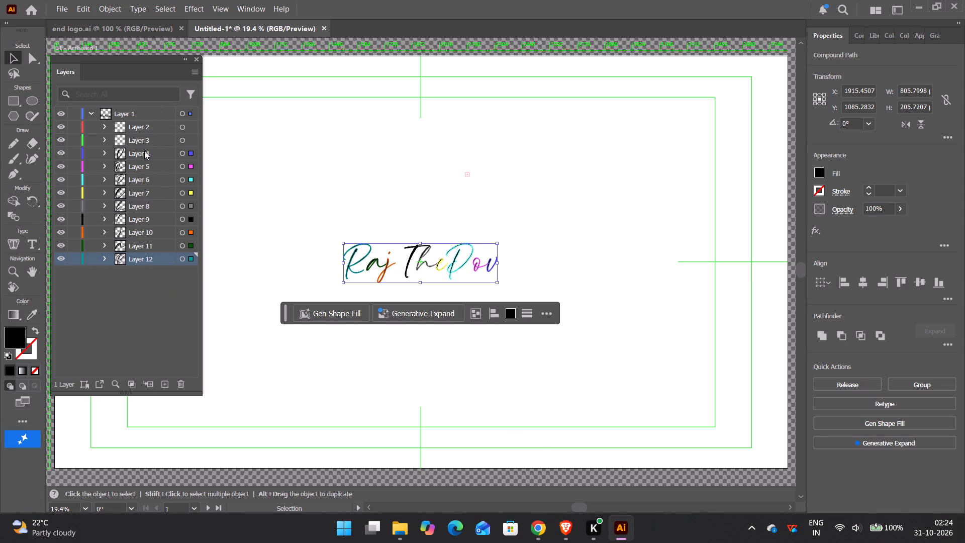
pyautogui.keyDown('shift'); pyautogui.click(152, 118); pyautogui.keyUp('shift')
pyautogui.click(144, 124)
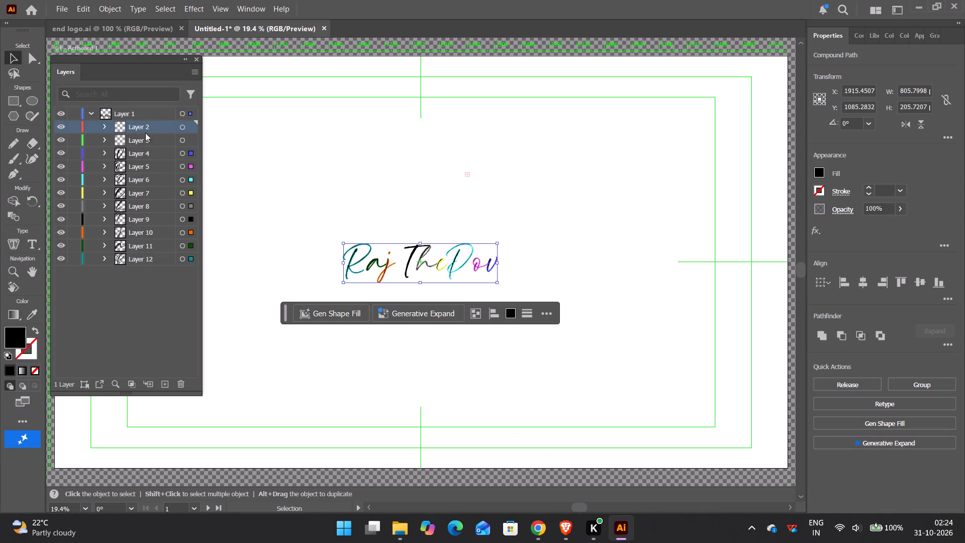
pyautogui.keyDown('shift'); pyautogui.click(142, 259); pyautogui.keyUp('shift')
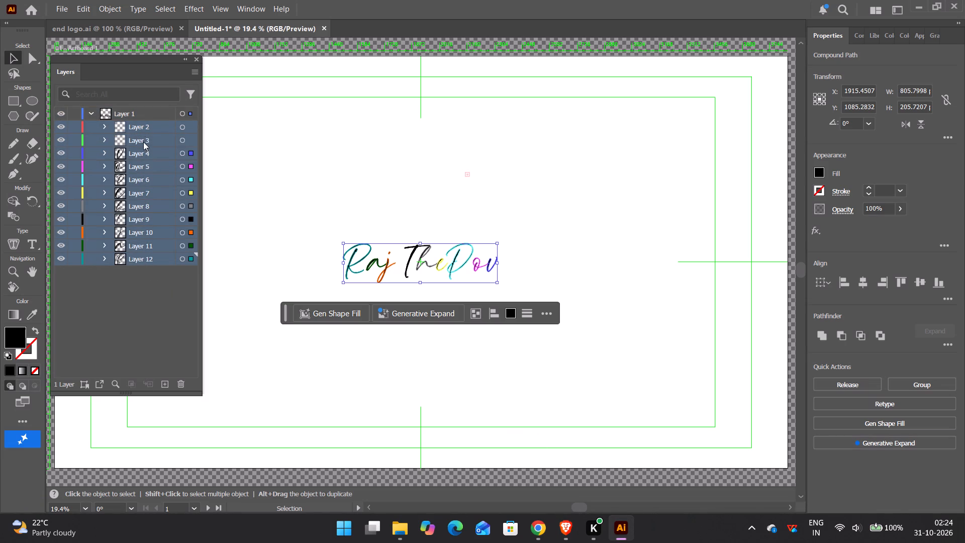
pyautogui.moveTo(147, 123); pyautogui.dragTo(152, 110)
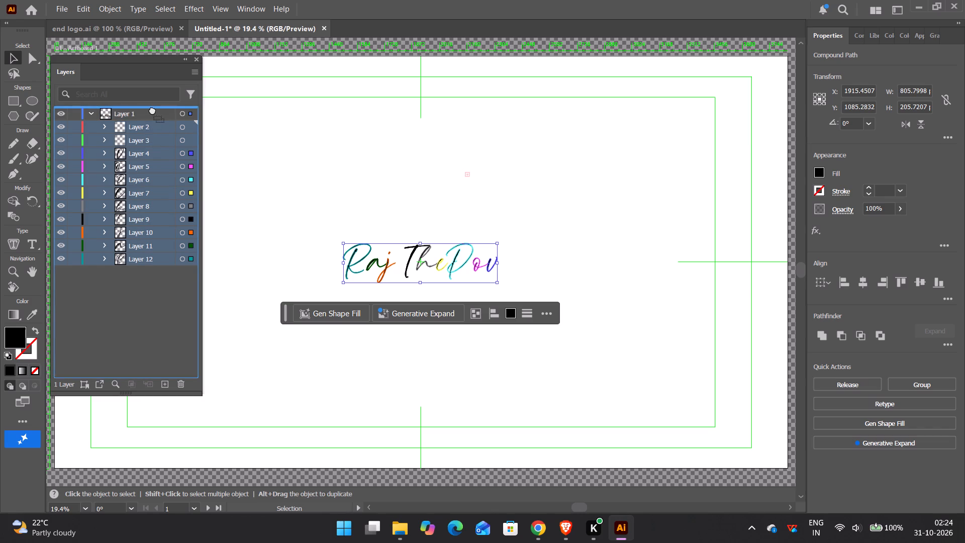
pyautogui.moveTo(152, 110); pyautogui.dragTo(152, 111)
pyautogui.click(151, 125)
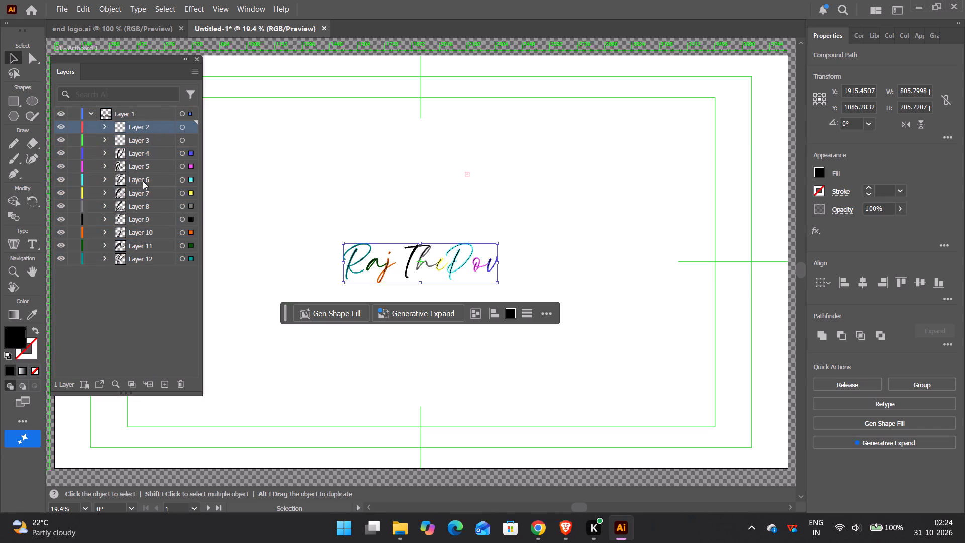
pyautogui.keyDown('shift'); pyautogui.click(147, 262); pyautogui.keyUp('shift')
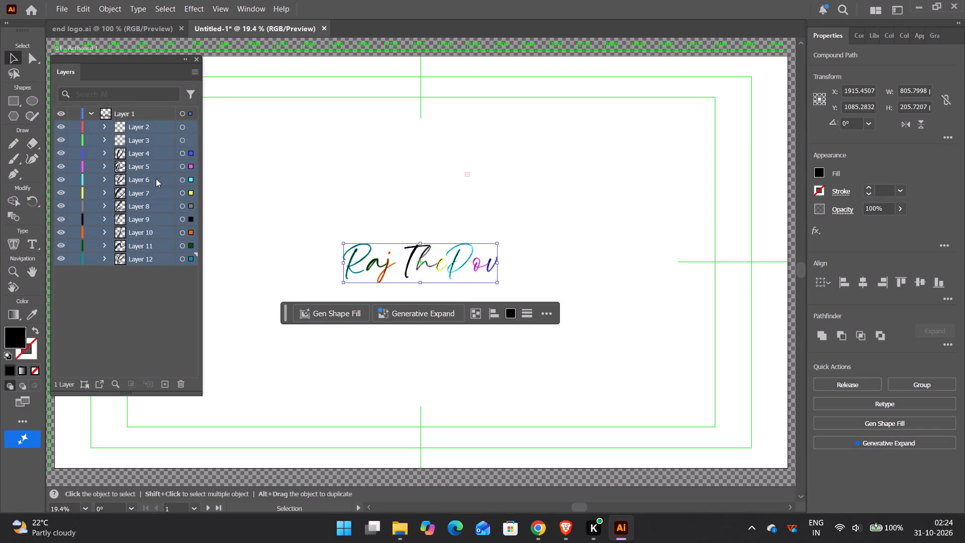
pyautogui.moveTo(152, 130); pyautogui.dragTo(153, 113)
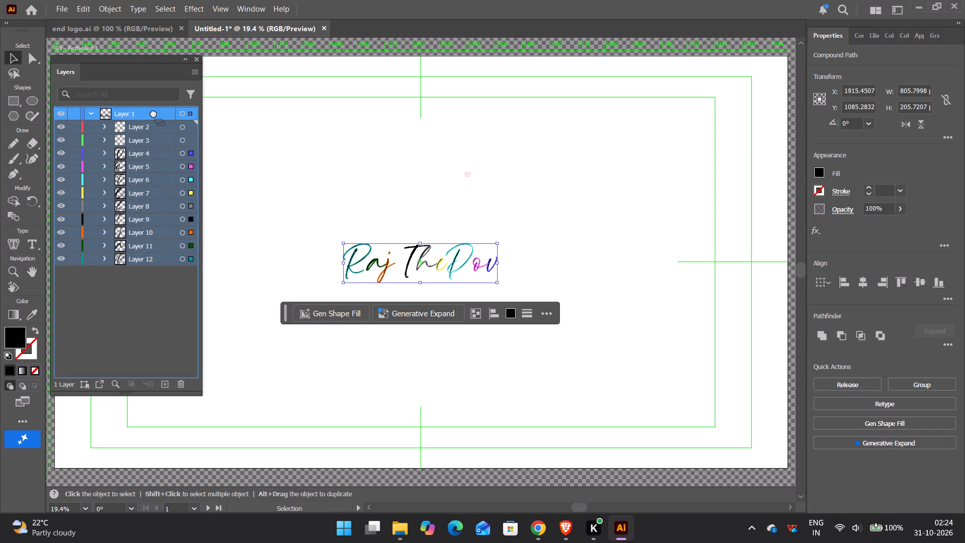
pyautogui.moveTo(153, 113); pyautogui.dragTo(153, 110)
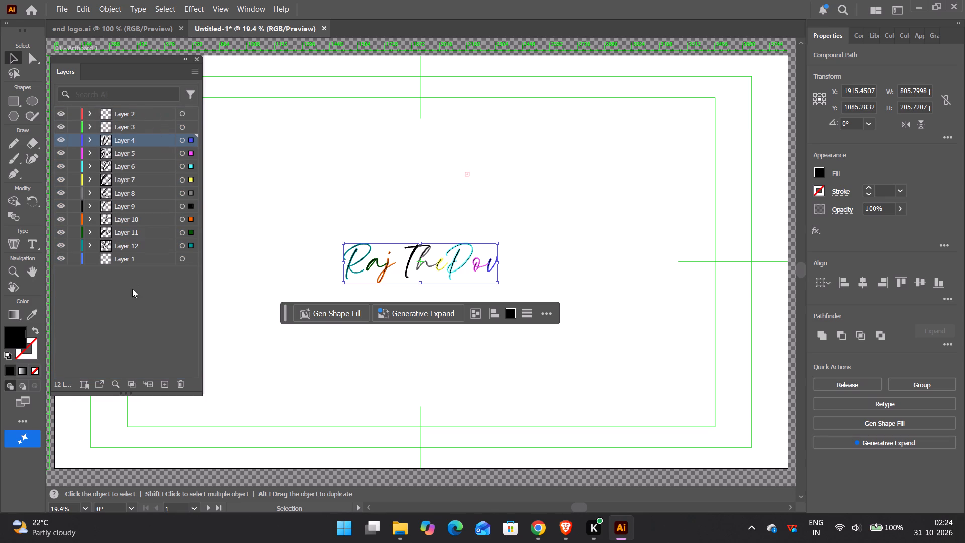
pyautogui.click(132, 303)
# Check the browser tutorial for what follows the layer reordering, and delete the empty Layer 1 in Illustrator.
pyautogui.hotkey('alt', 'Tab')
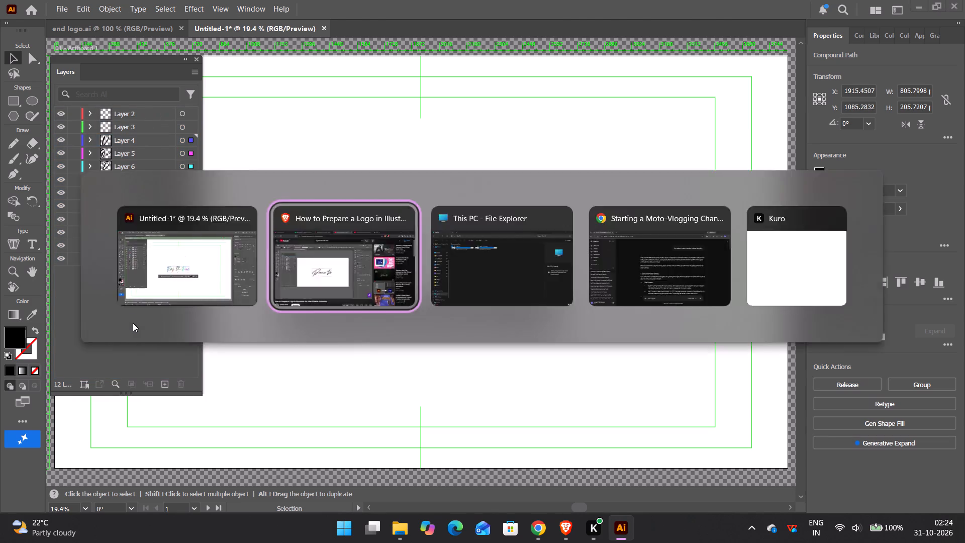
pyautogui.click(329, 271)
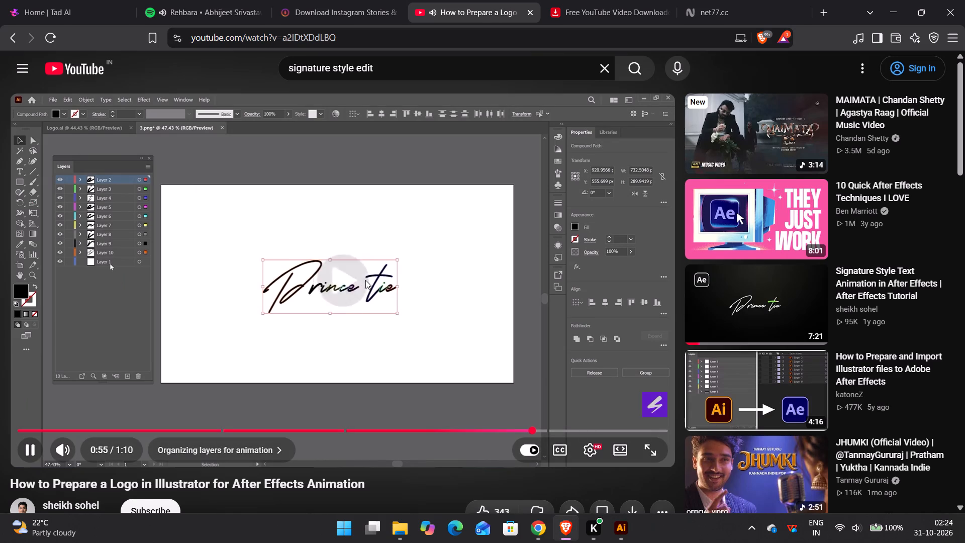
pyautogui.click(431, 264)
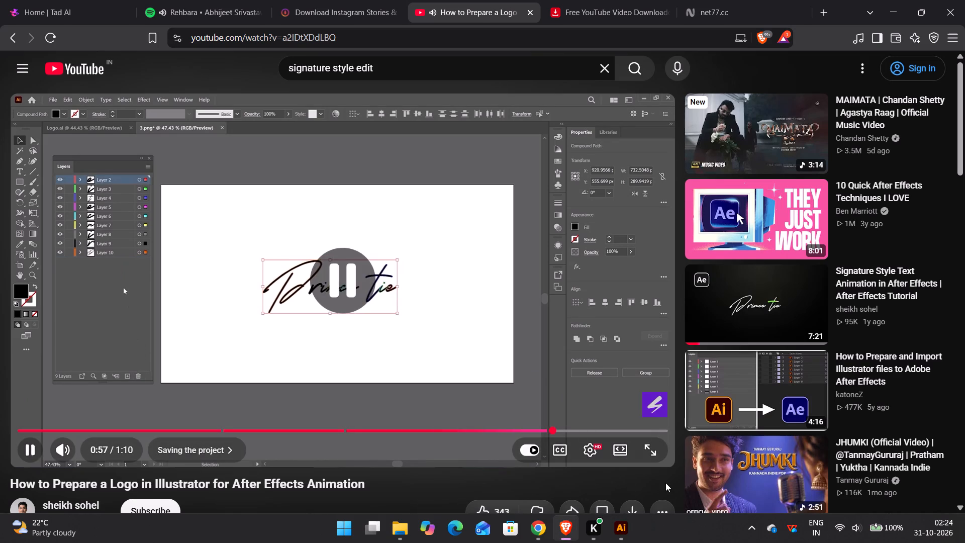
pyautogui.click(612, 531)
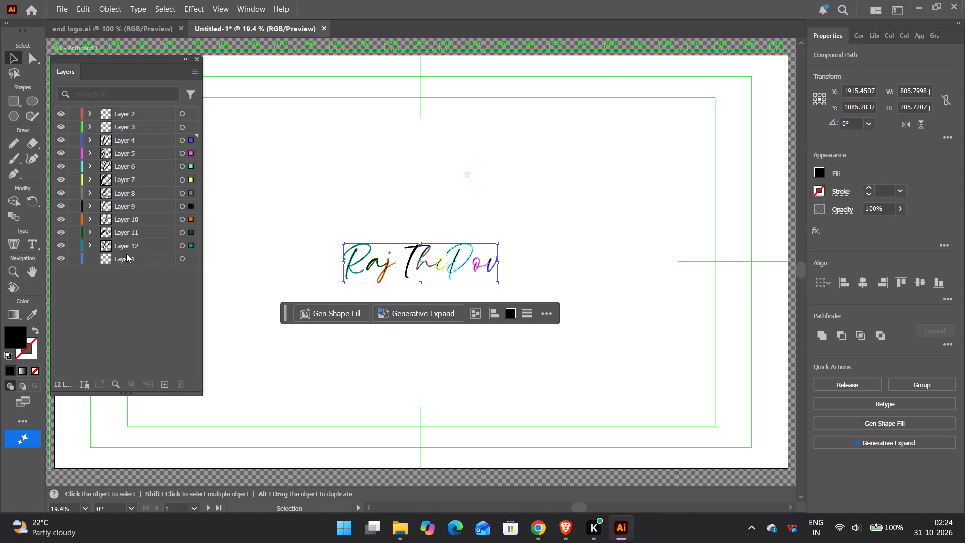
pyautogui.click(127, 252)
pyautogui.click(124, 257)
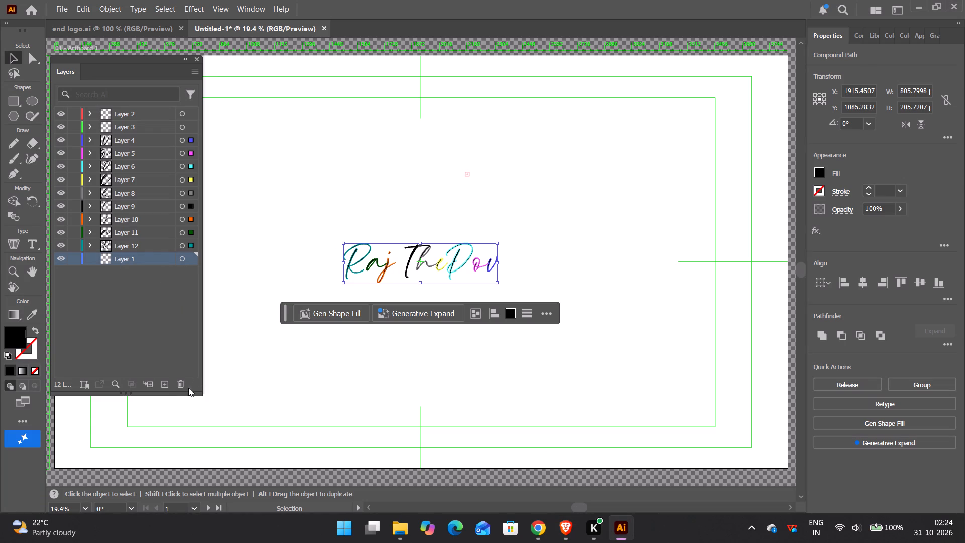
pyautogui.click(183, 388)
pyautogui.click(165, 316)
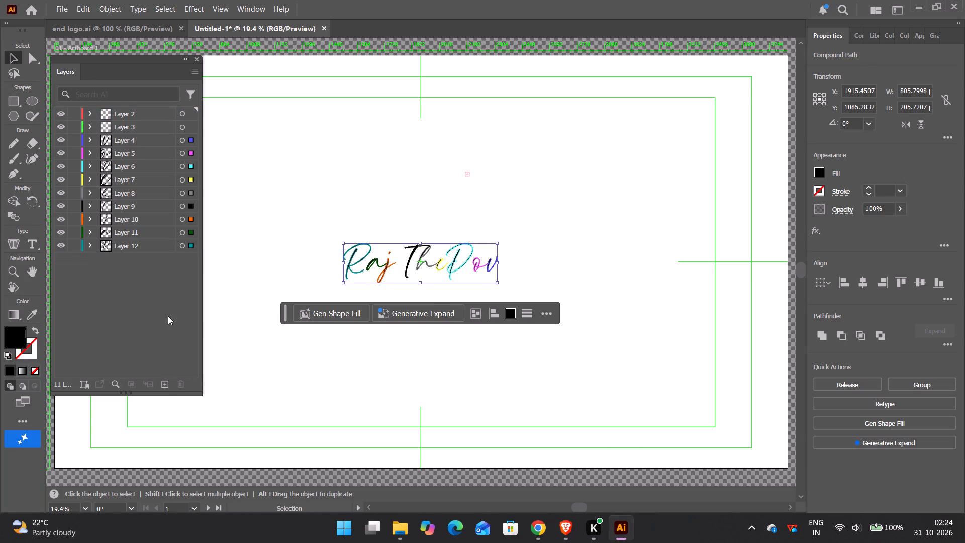
# Examine the rest of the browser tutorial on saving the project, cancel autoplay of the following video, and return to Illustrator.
pyautogui.hotkey('alt', 'Tab')
pyautogui.click(368, 315)
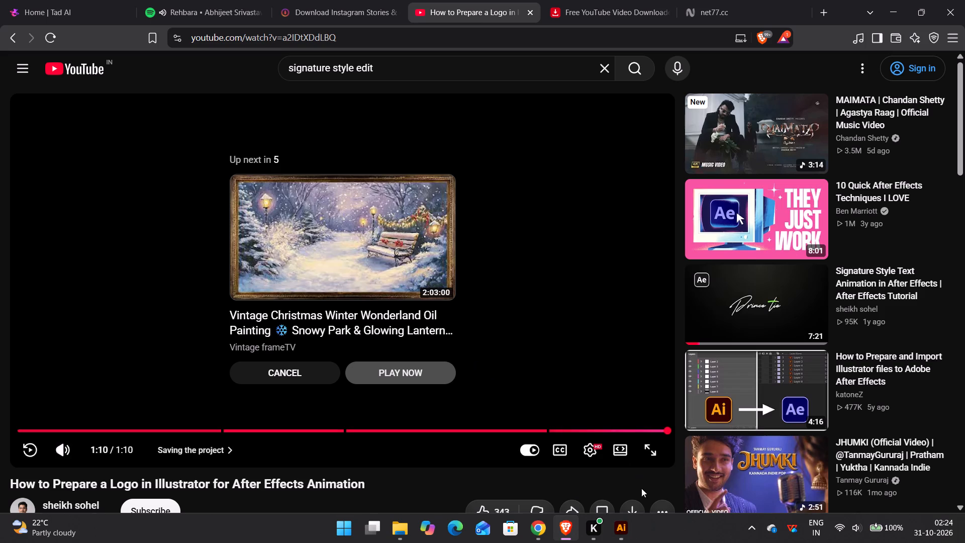
pyautogui.click(286, 378)
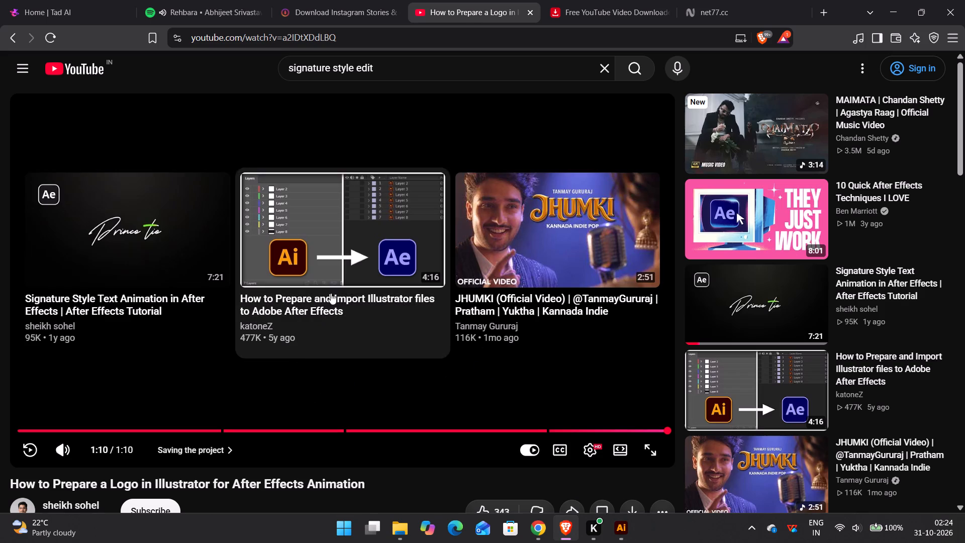
pyautogui.click(608, 522)
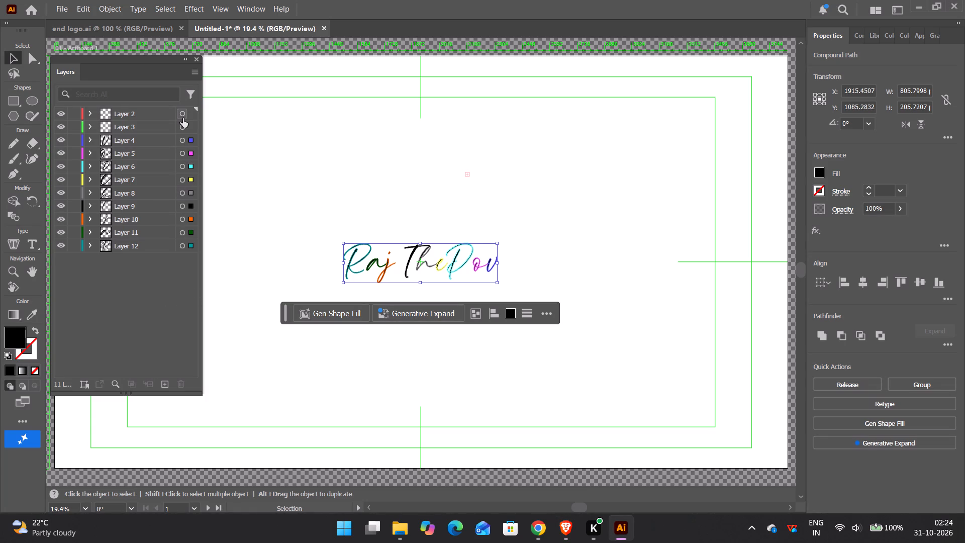
pyautogui.click(112, 306)
pyautogui.click(139, 315)
pyautogui.moveTo(129, 303); pyautogui.dragTo(133, 303)
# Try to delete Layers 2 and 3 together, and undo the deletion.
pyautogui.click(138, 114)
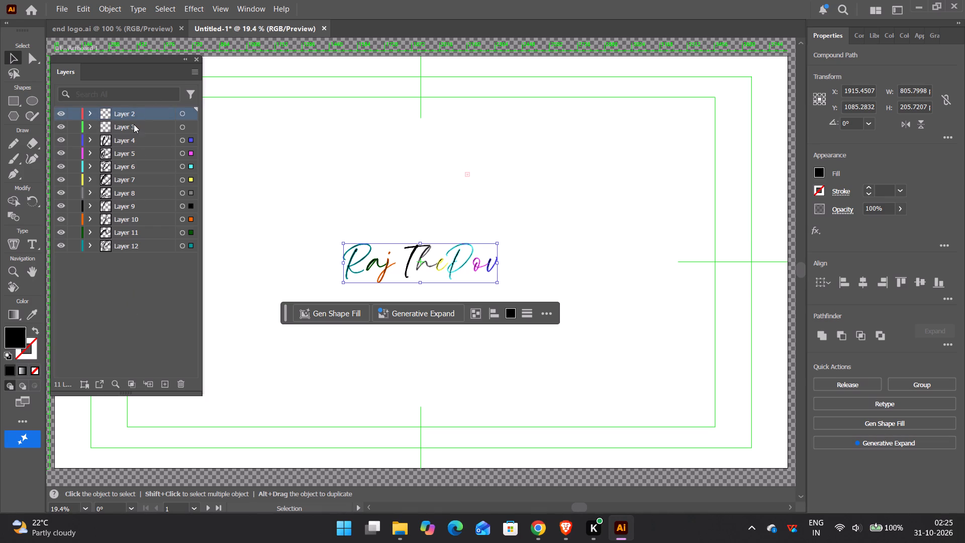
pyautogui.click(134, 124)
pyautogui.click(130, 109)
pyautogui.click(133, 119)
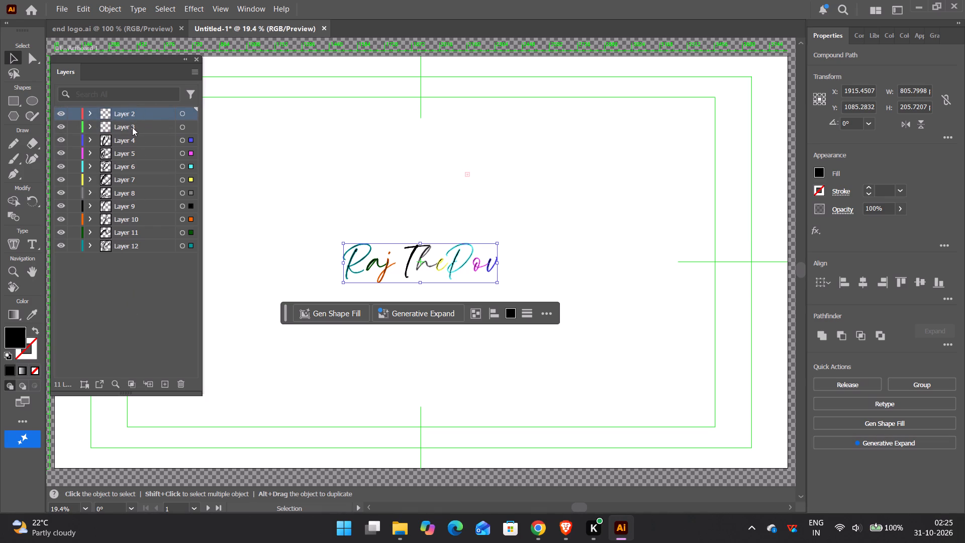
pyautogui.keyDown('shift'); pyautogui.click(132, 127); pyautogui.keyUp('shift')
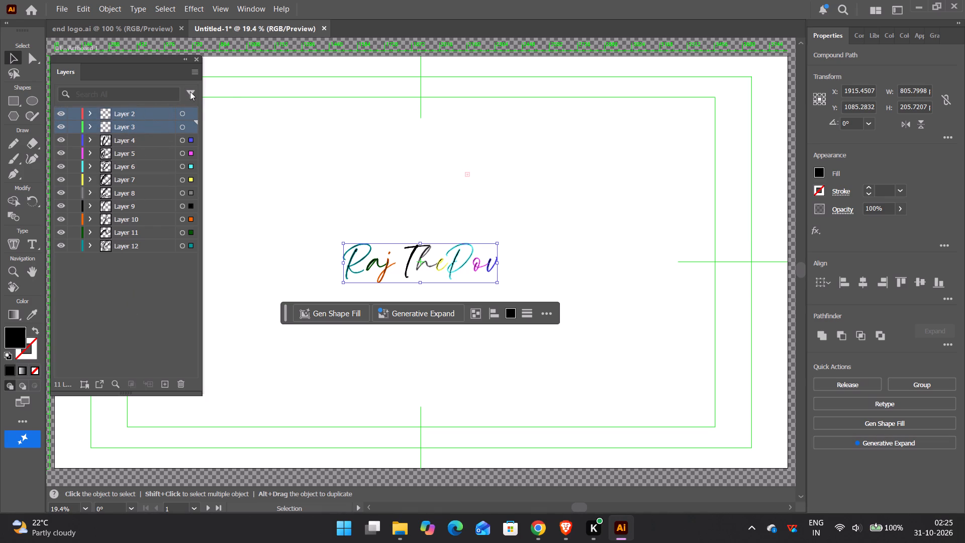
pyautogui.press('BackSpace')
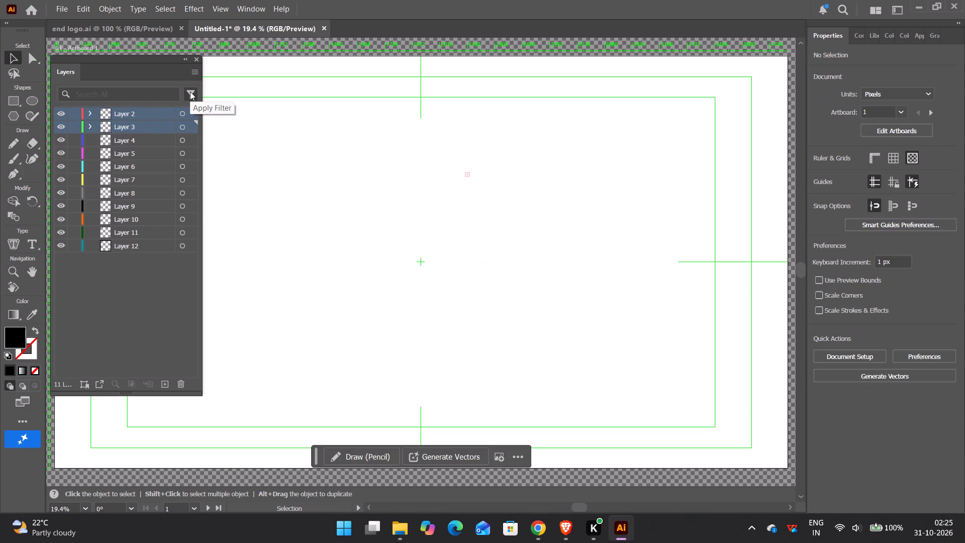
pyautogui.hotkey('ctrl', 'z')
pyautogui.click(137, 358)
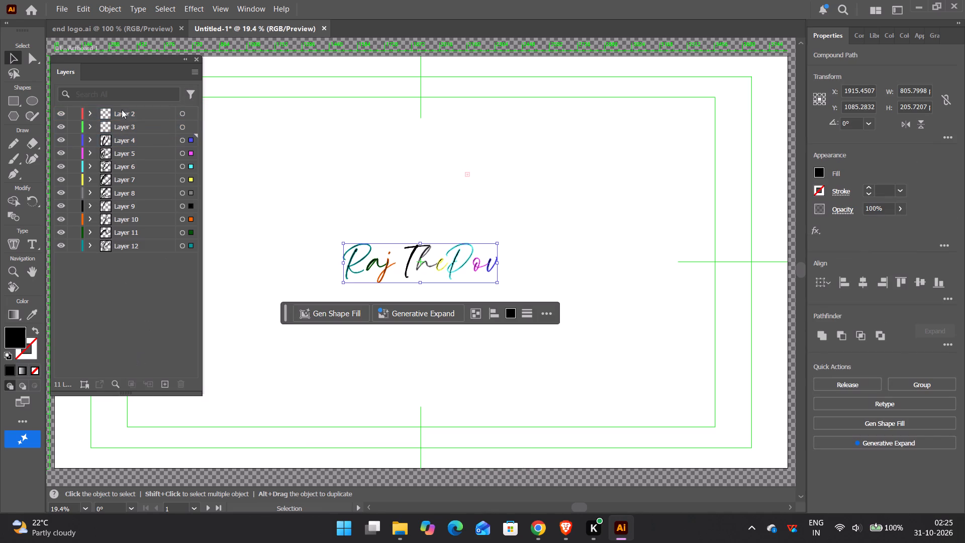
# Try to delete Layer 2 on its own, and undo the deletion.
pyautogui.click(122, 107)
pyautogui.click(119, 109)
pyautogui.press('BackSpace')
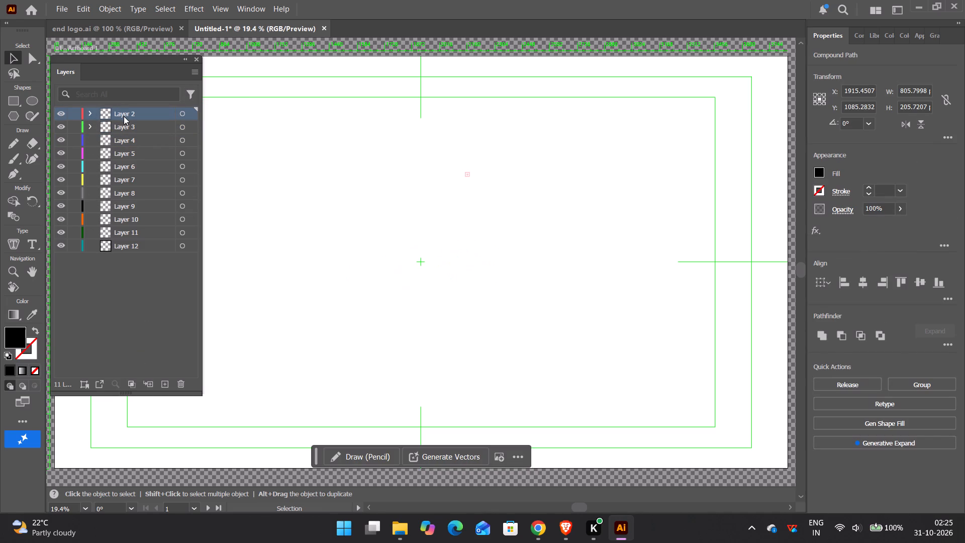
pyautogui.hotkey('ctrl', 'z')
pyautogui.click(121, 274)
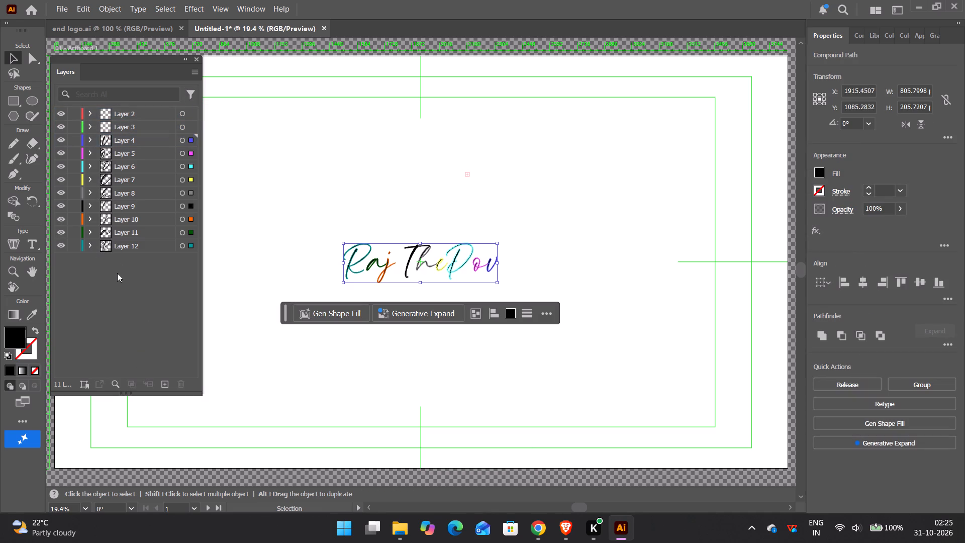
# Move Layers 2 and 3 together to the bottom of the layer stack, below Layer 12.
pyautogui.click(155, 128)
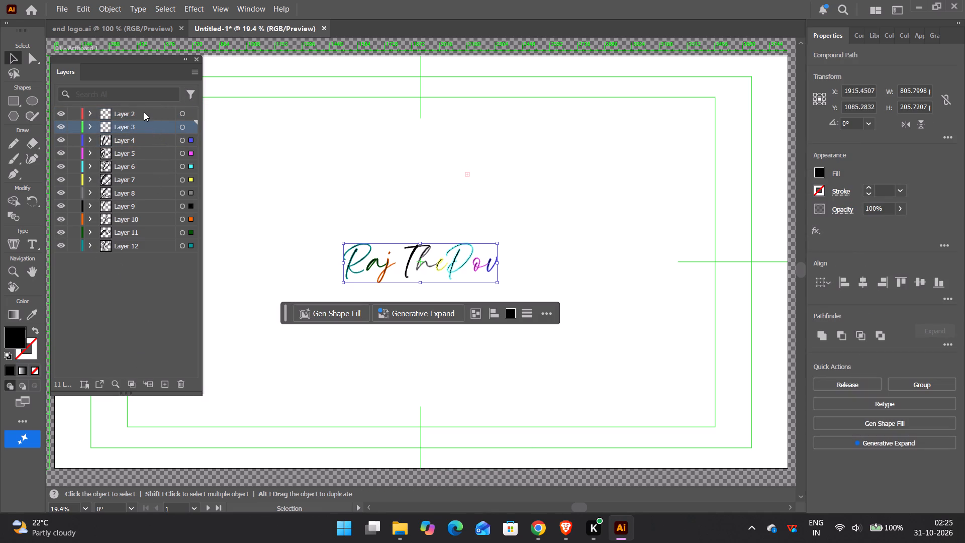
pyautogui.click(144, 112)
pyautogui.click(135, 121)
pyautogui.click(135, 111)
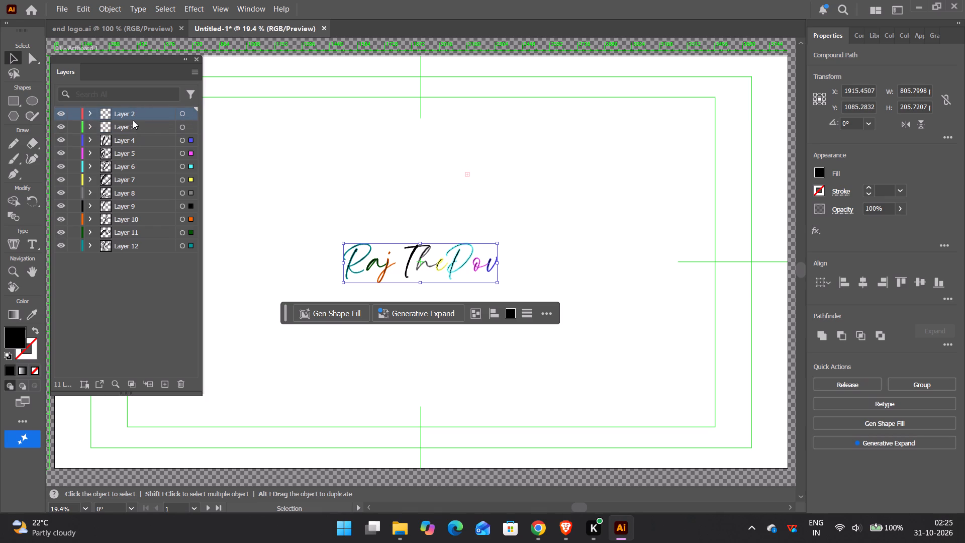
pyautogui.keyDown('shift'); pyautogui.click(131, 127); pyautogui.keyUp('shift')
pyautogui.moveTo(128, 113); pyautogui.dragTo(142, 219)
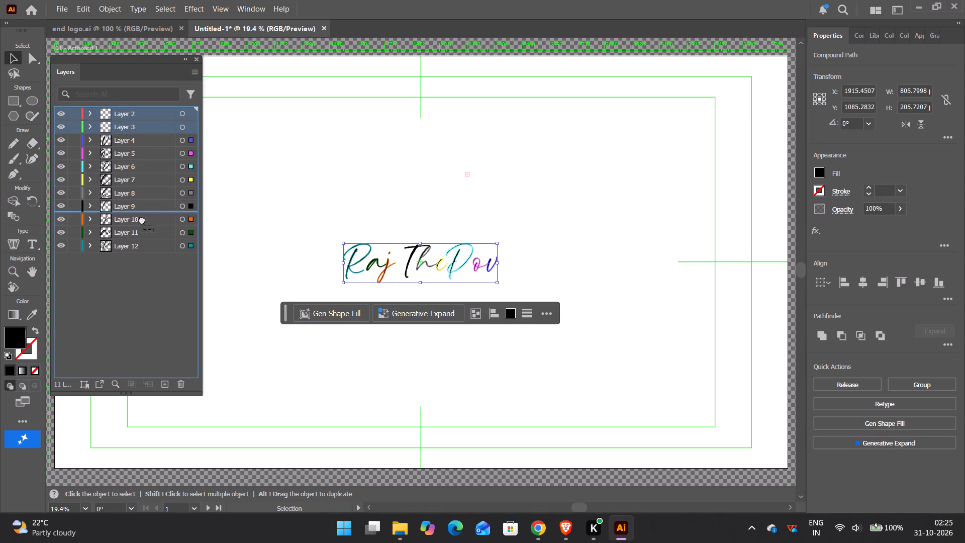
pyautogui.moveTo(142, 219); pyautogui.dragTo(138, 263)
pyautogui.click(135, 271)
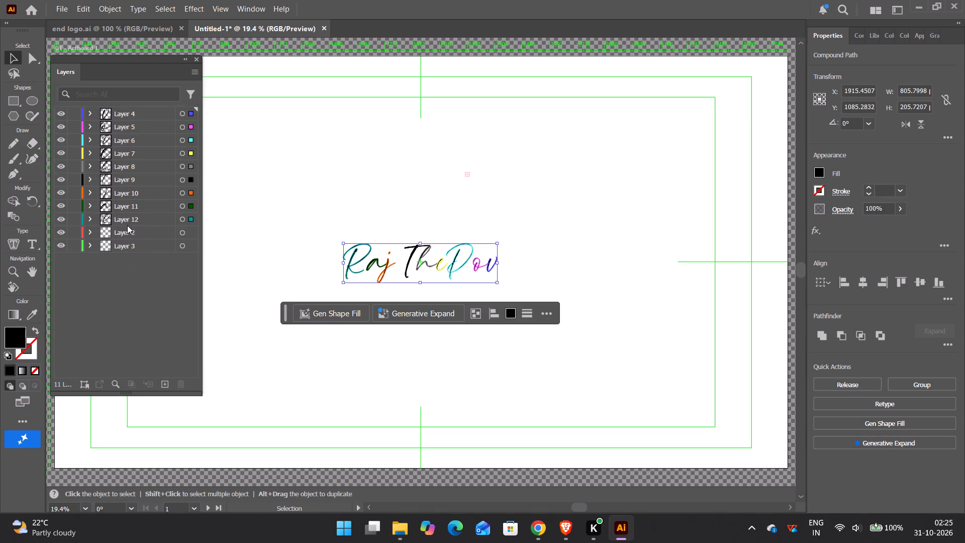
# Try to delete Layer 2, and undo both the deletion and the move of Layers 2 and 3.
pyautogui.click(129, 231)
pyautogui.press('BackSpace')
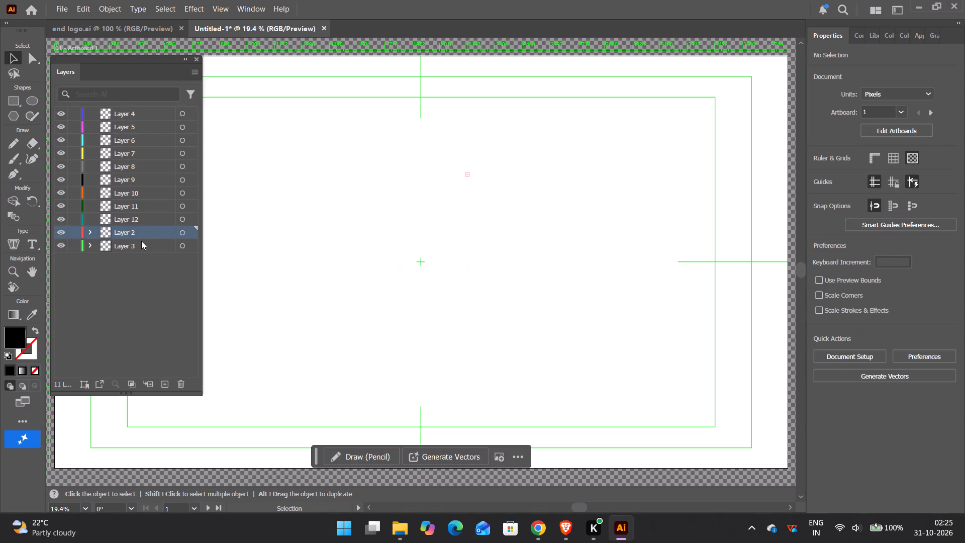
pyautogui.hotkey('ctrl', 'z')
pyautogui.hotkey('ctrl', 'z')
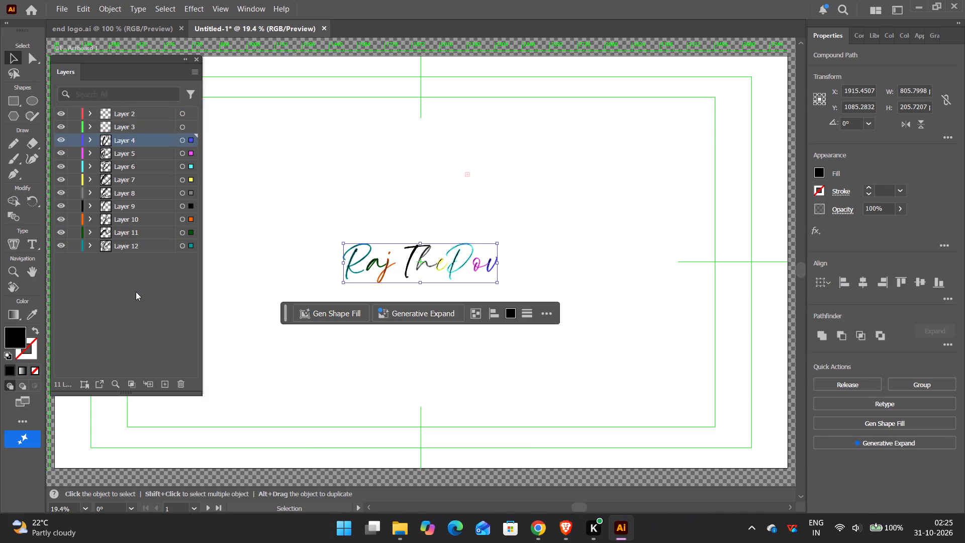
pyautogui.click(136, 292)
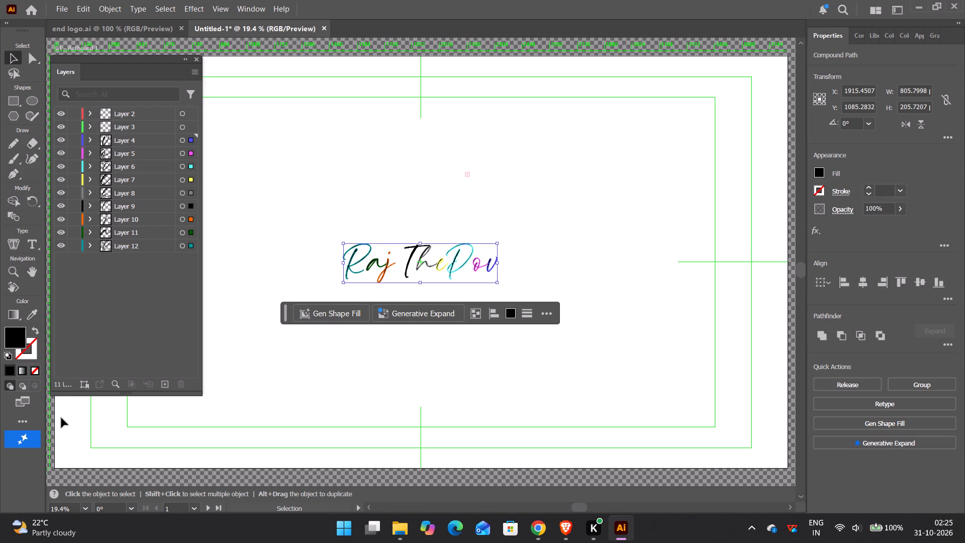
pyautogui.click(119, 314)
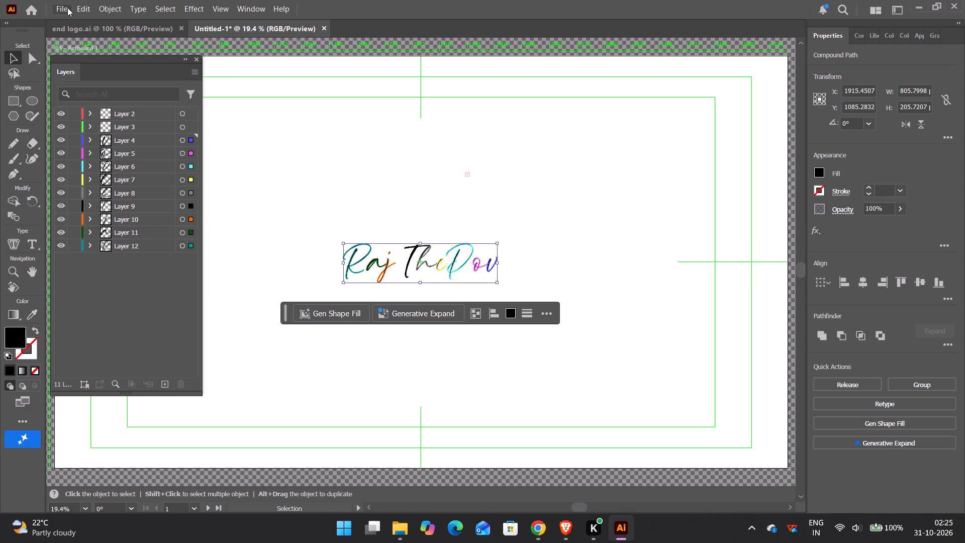
pyautogui.click(67, 4)
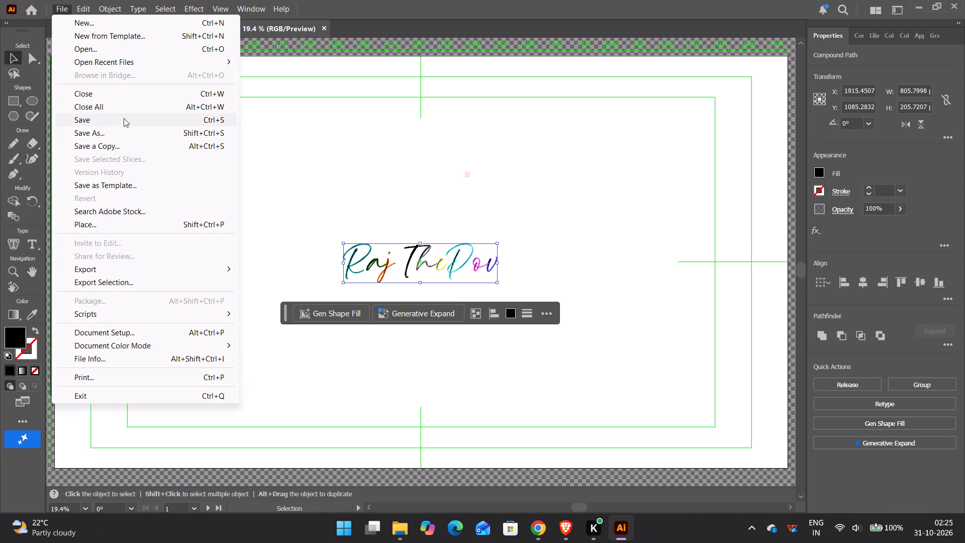
pyautogui.click(125, 116)
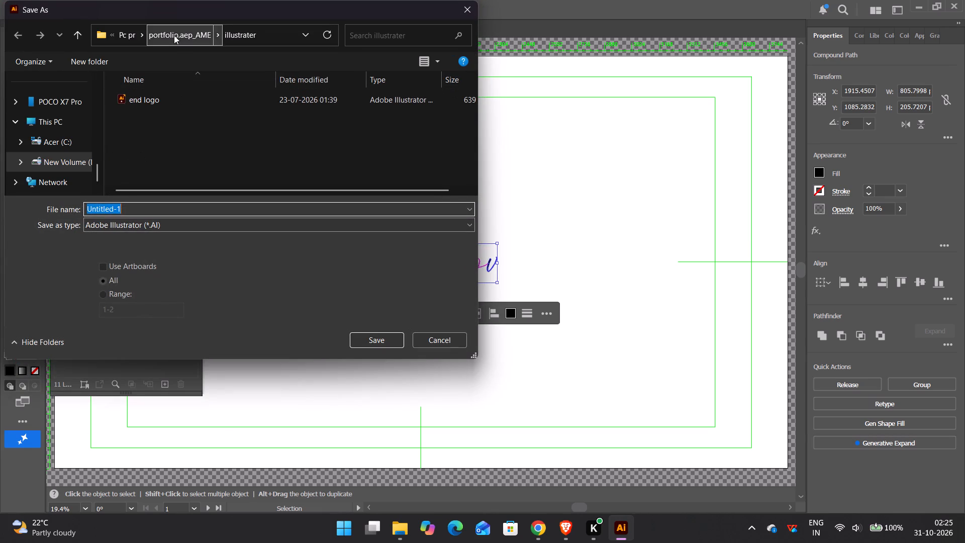
pyautogui.click(174, 35)
pyautogui.click(126, 33)
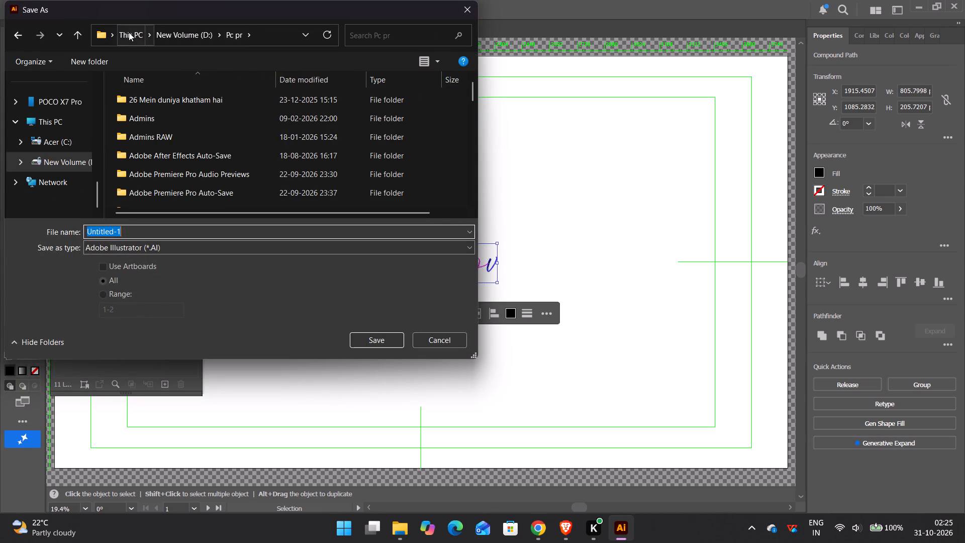
pyautogui.scroll(-2, 198, 95)
pyautogui.scroll(-2, 212, 145)
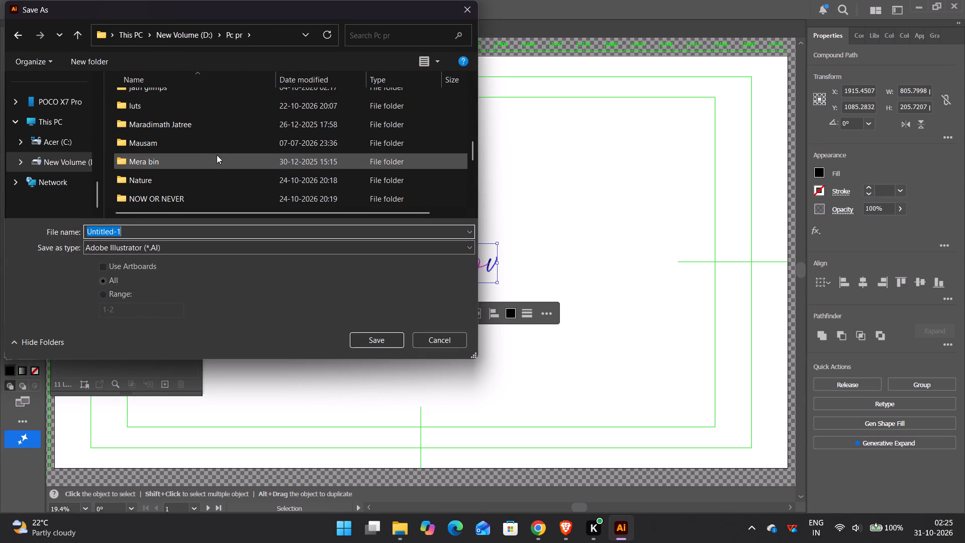
pyautogui.scroll(-2, 215, 164)
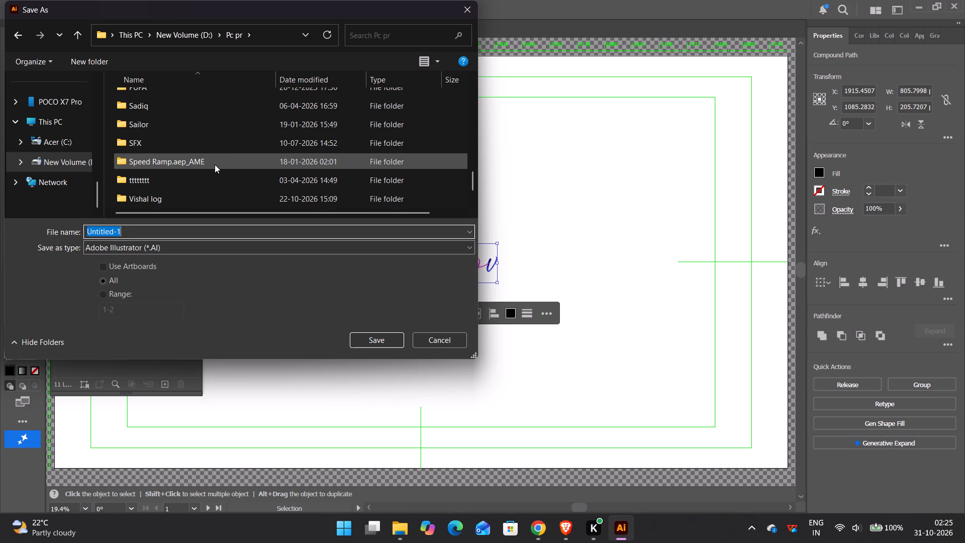
pyautogui.moveTo(470, 176); pyautogui.dragTo(463, 169)
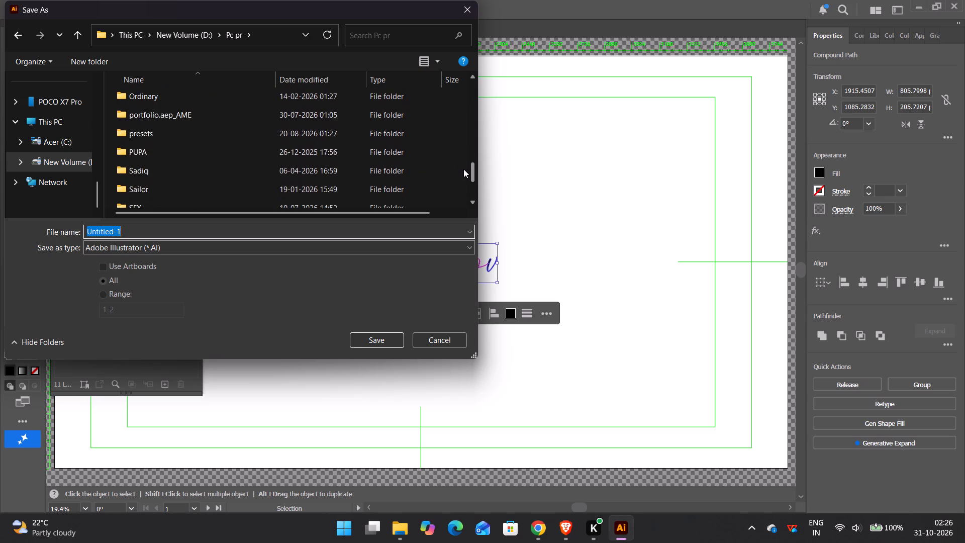
pyautogui.moveTo(463, 169); pyautogui.dragTo(466, 192)
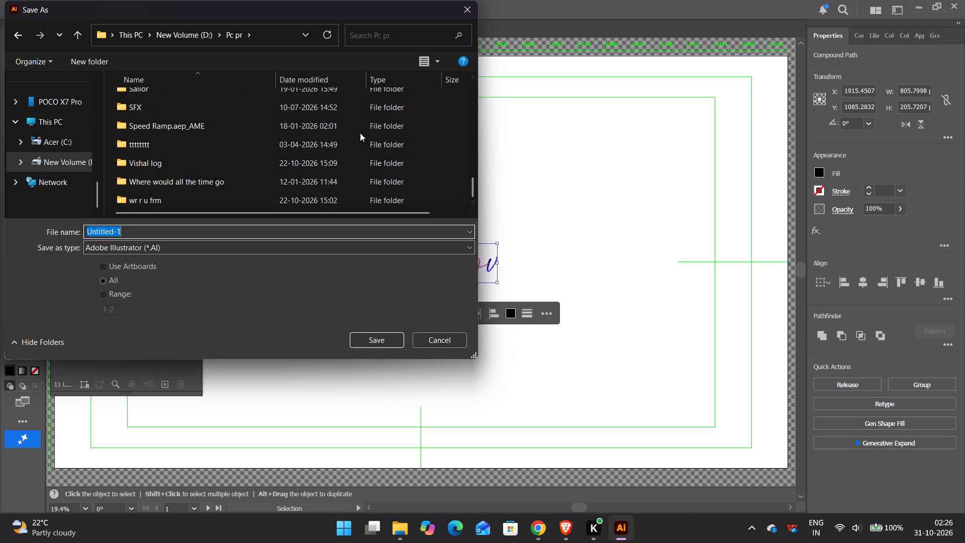
pyautogui.click(169, 39)
pyautogui.scroll(-3, 230, 129)
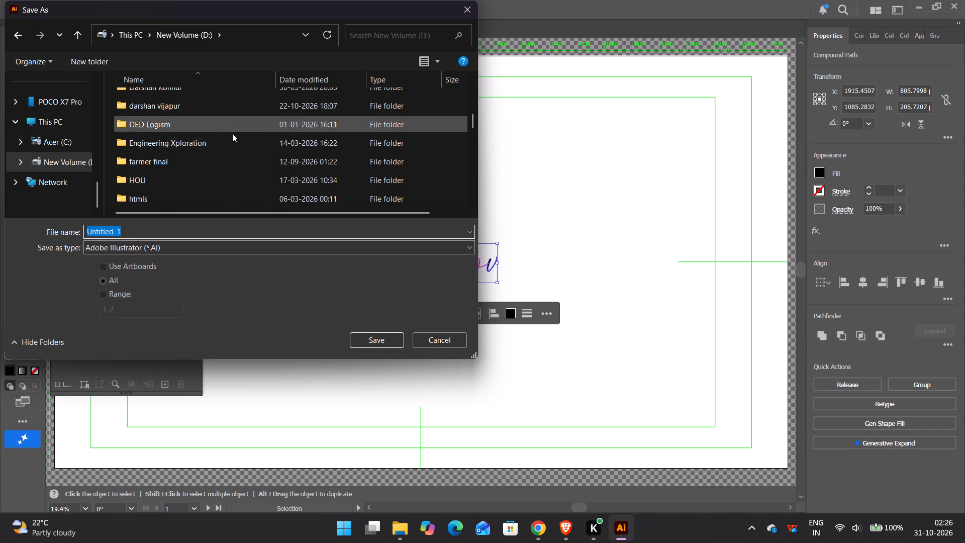
pyautogui.scroll(-5, 237, 143)
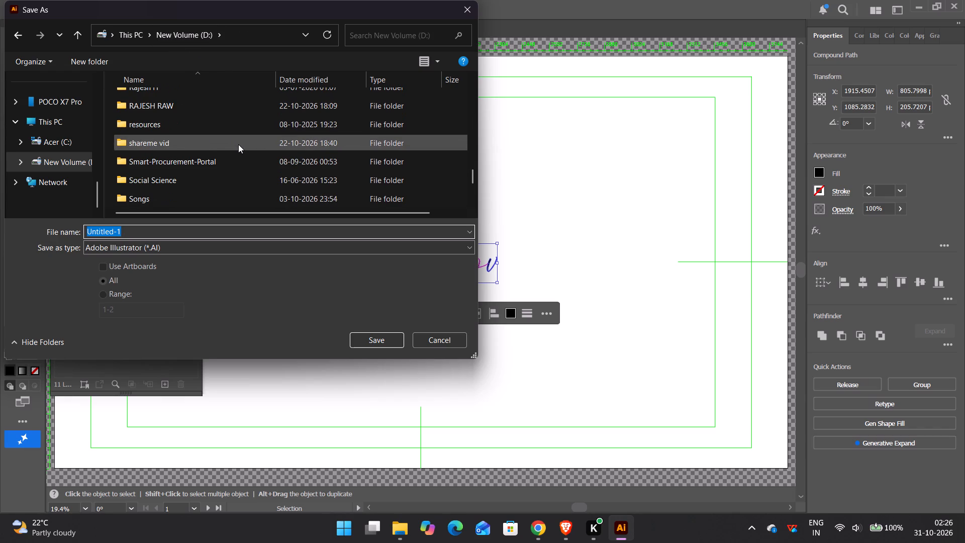
pyautogui.scroll(1, 227, 124)
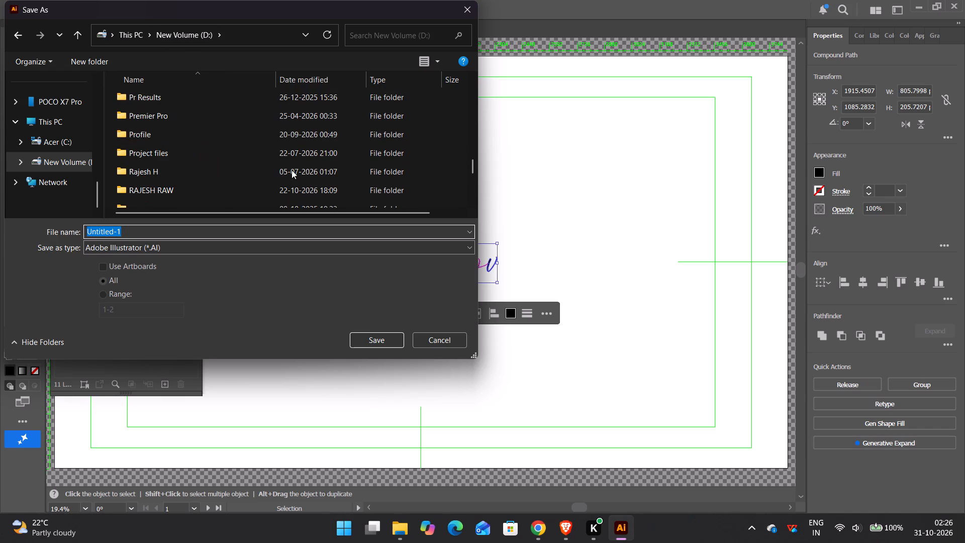
pyautogui.doubleClick(246, 172)
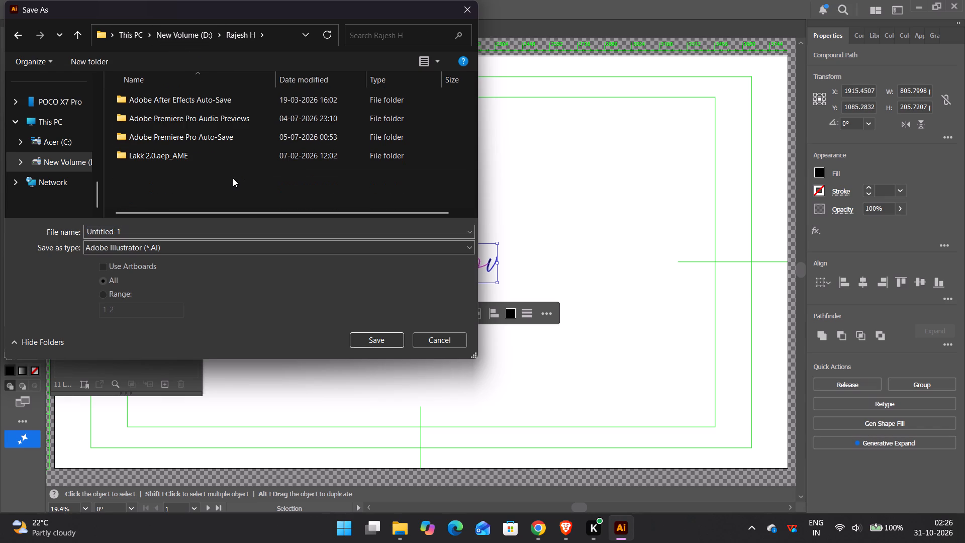
# Name the file sign and save it in Adobe Illustrator (*.AI) format.
pyautogui.moveTo(130, 232); pyautogui.dragTo(0, 256)
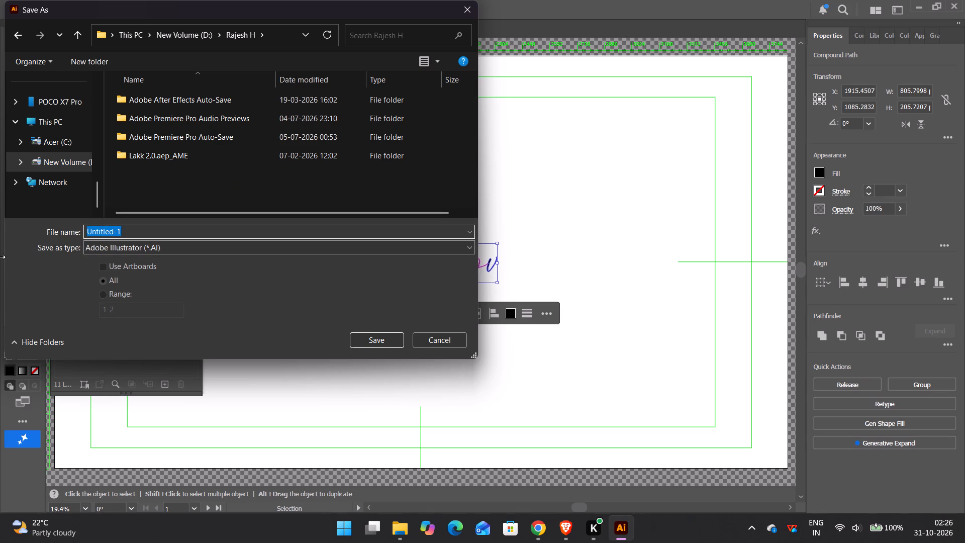
pyautogui.write('lo')
pyautogui.press('BackSpace')
pyautogui.press('BackSpace')
pyautogui.press('BackSpace')
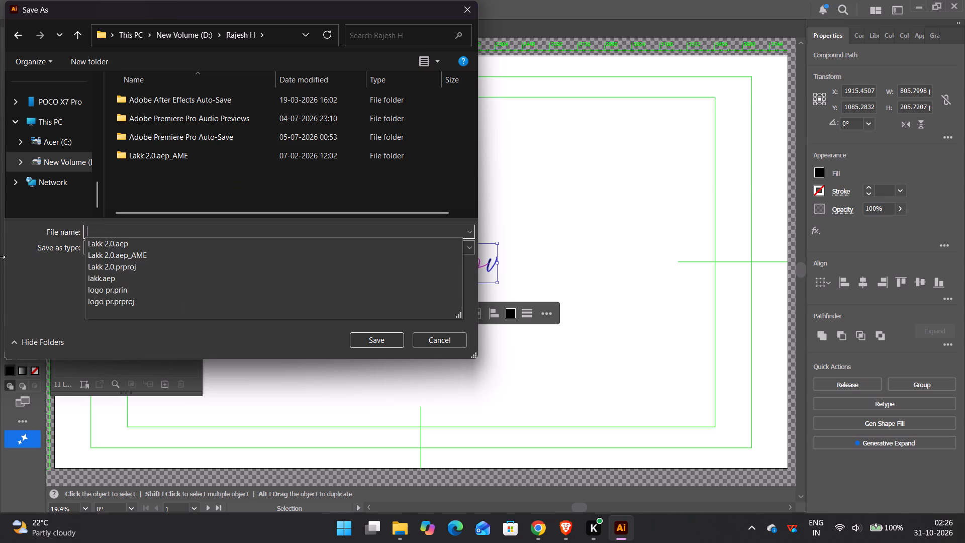
pyautogui.write('sign')
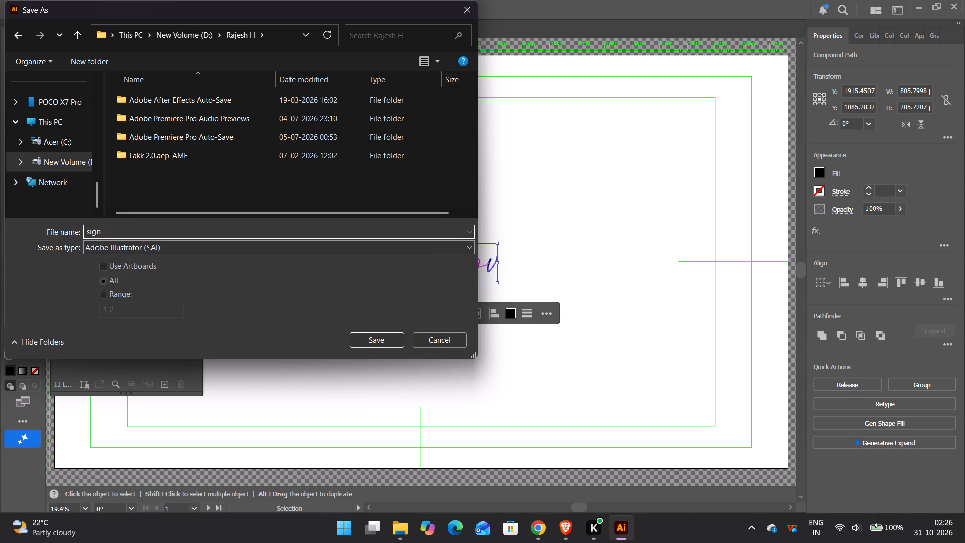
pyautogui.click(385, 342)
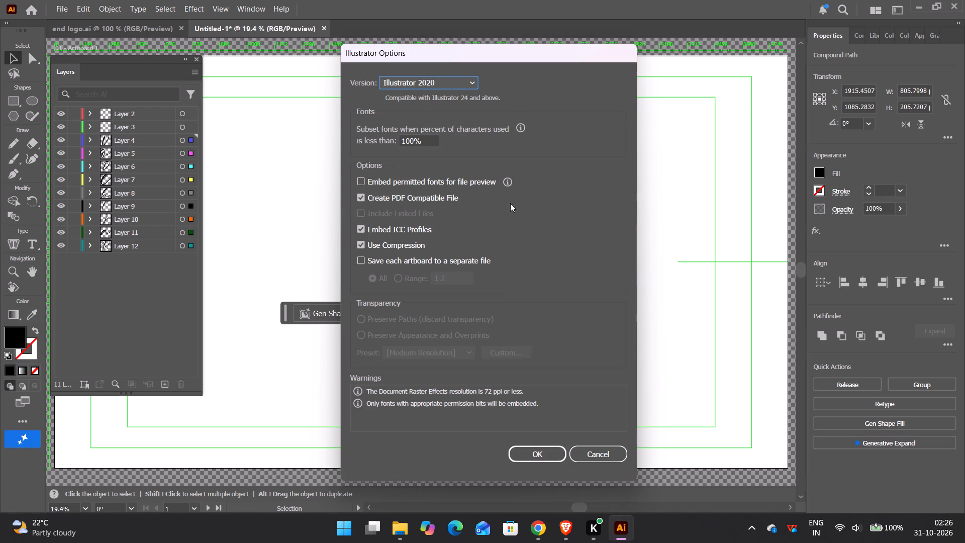
# Examine the version choices in the save options, and recheck the project-saving section of the browser tutorial.
pyautogui.click(426, 79)
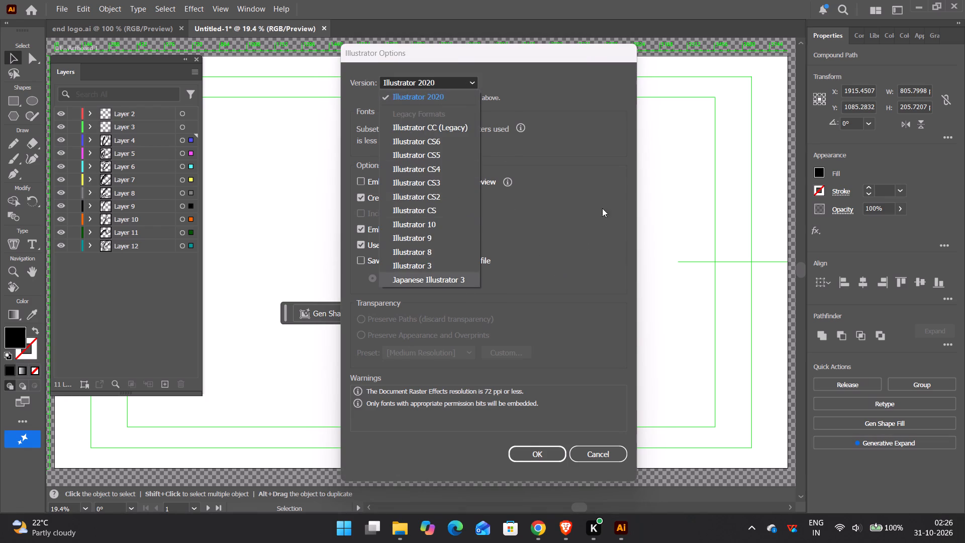
pyautogui.moveTo(609, 186); pyautogui.dragTo(602, 186)
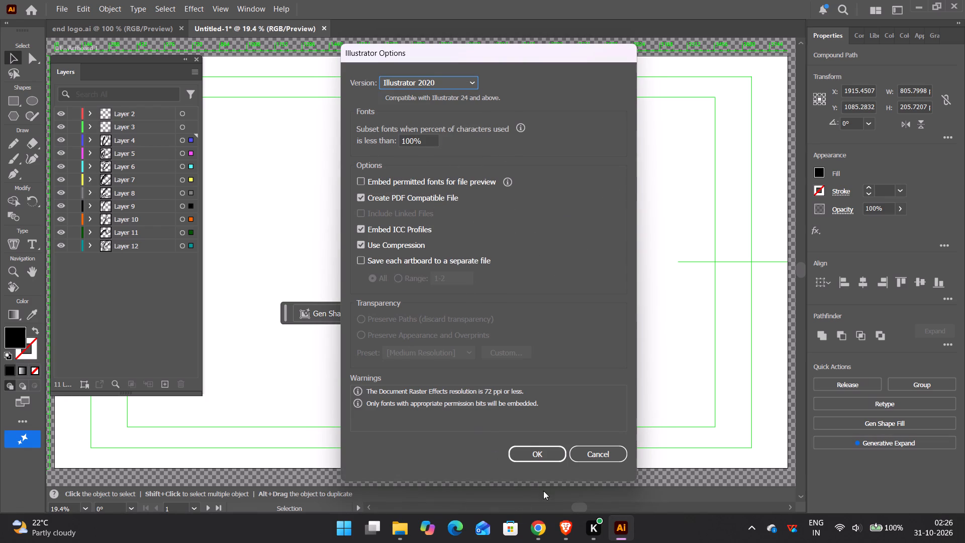
pyautogui.click(564, 214)
pyautogui.click(569, 176)
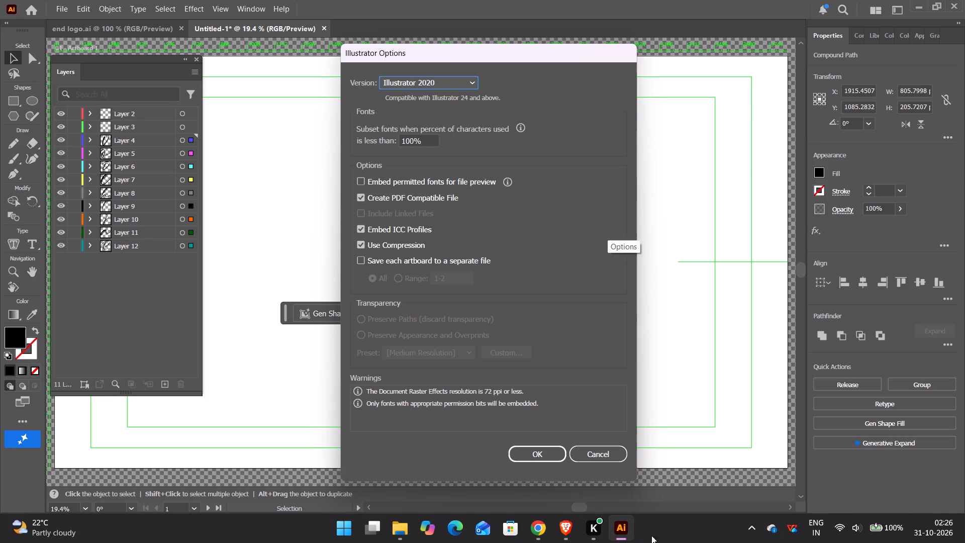
pyautogui.click(573, 522)
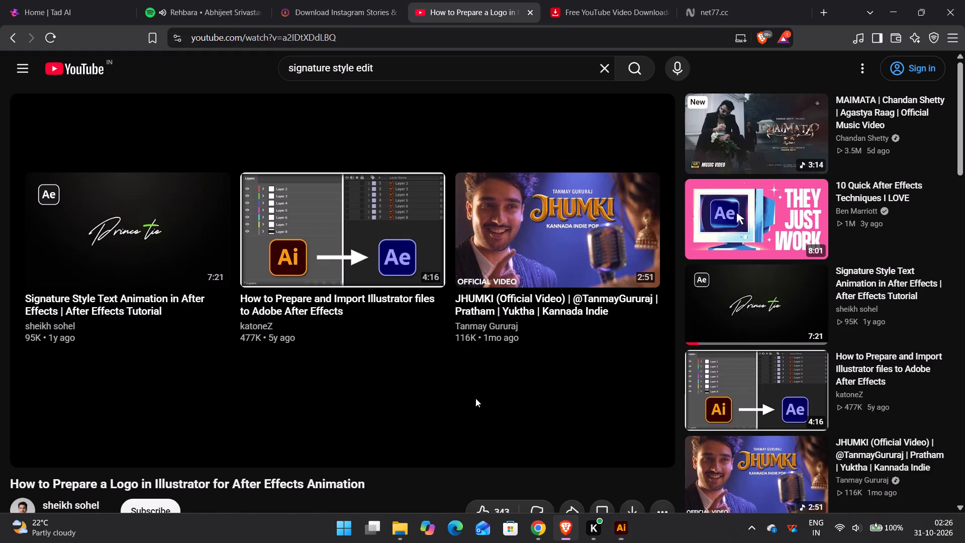
pyautogui.press('Left')
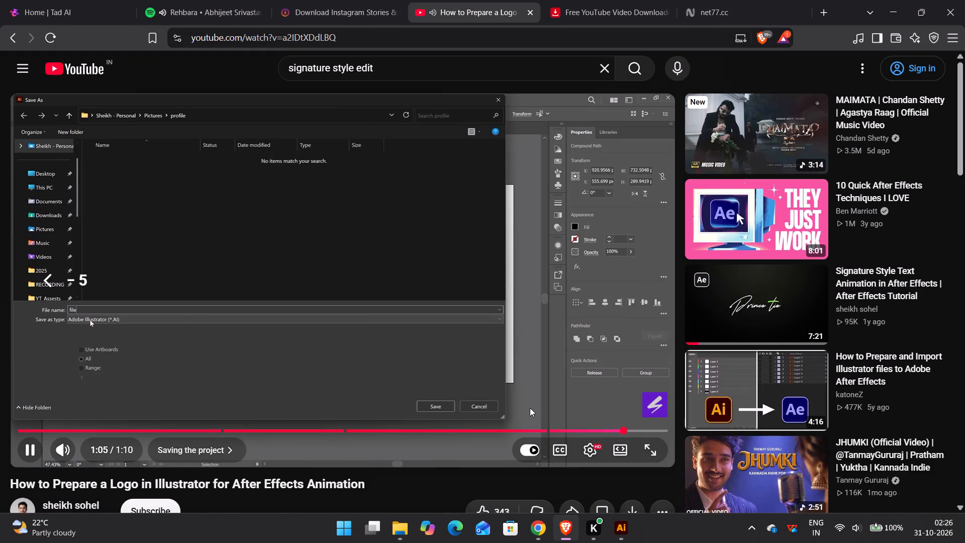
pyautogui.press('Left')
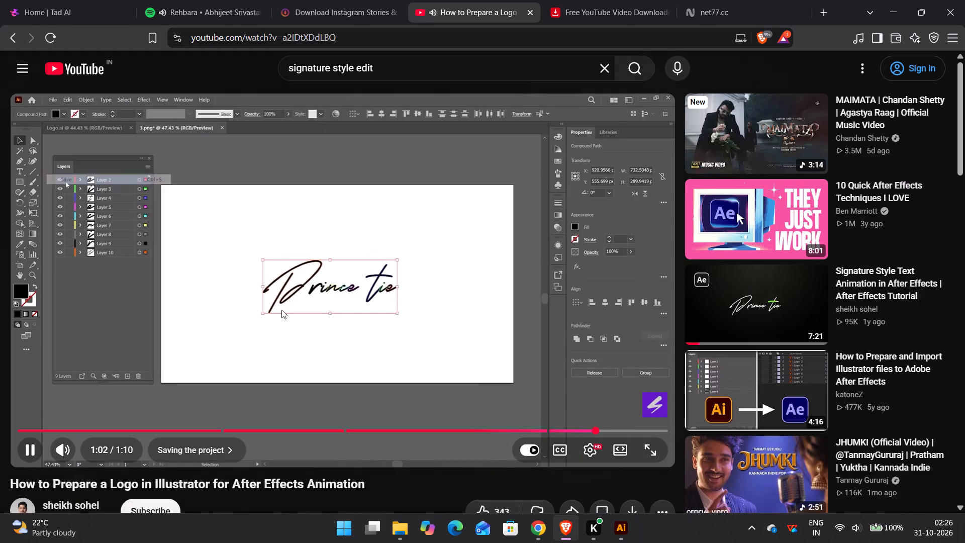
pyautogui.press('Left')
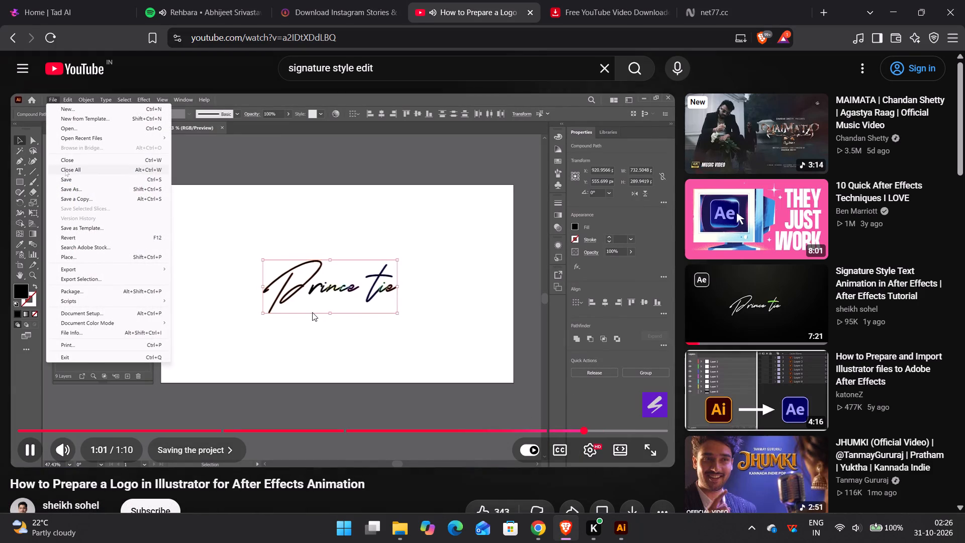
pyautogui.press('space')
pyautogui.press('space')
pyautogui.press('space')
pyautogui.press('space')
pyautogui.press('space')
pyautogui.press('space')
pyautogui.press('space')
pyautogui.press('space')
pyautogui.press('space')
pyautogui.press('space')
pyautogui.press('space')
pyautogui.press('space')
pyautogui.press('space')
pyautogui.press('space')
pyautogui.press('space')
pyautogui.press('space')
pyautogui.press('space')
pyautogui.press('space')
pyautogui.press('space')
pyautogui.press('space')
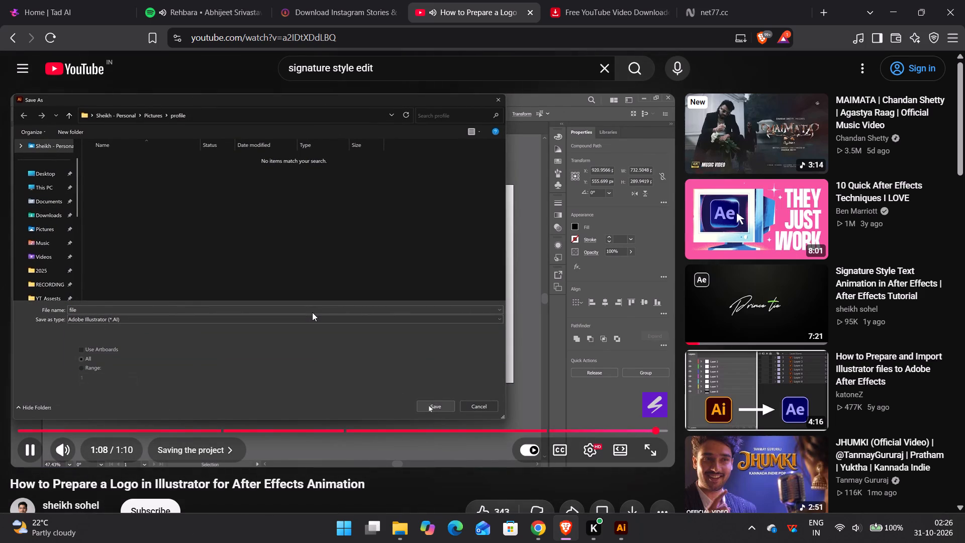
pyautogui.press('space')
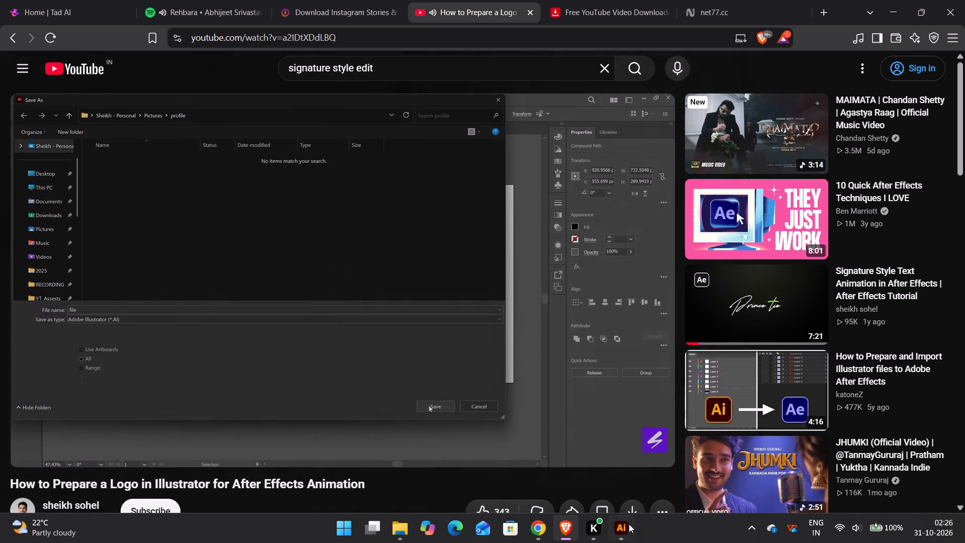
# Return to Illustrator and finish saving with the Illustrator 2020 version and the default save options.
pyautogui.click(628, 524)
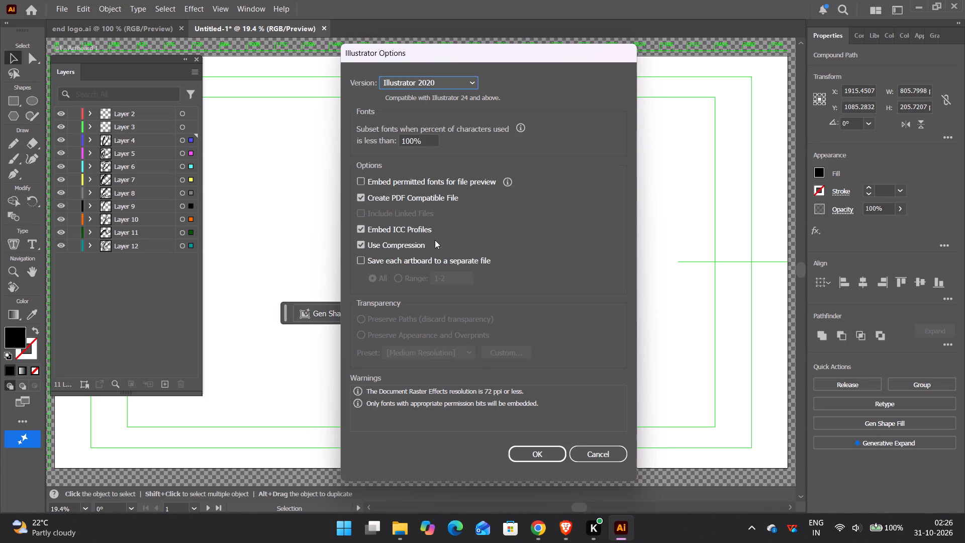
pyautogui.click(540, 454)
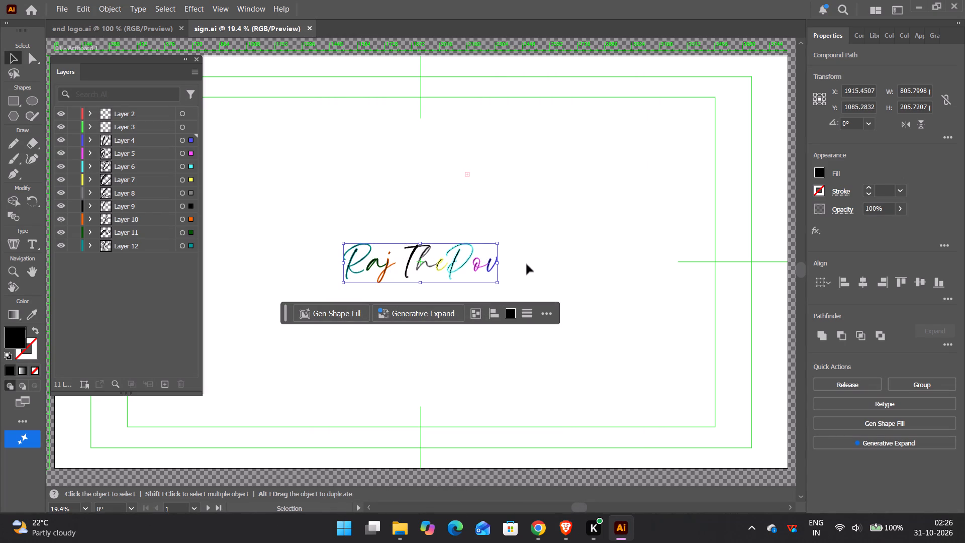
# Save the sign.ai document once more after a check against the tutorial's end, and close Illustrator.
pyautogui.hotkey('ctrl', 's')
pyautogui.hotkey('alt', 'Tab')
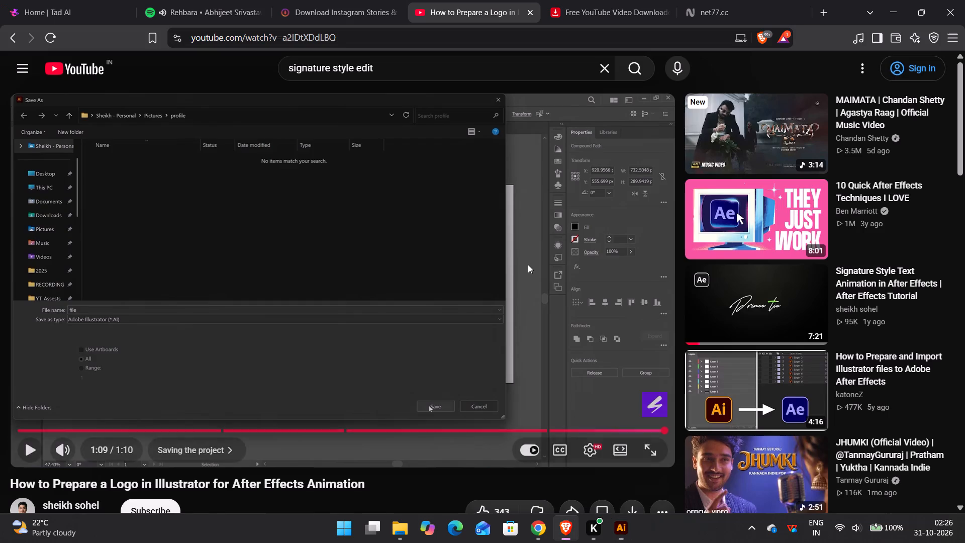
pyautogui.hotkey('alt', 'Tab')
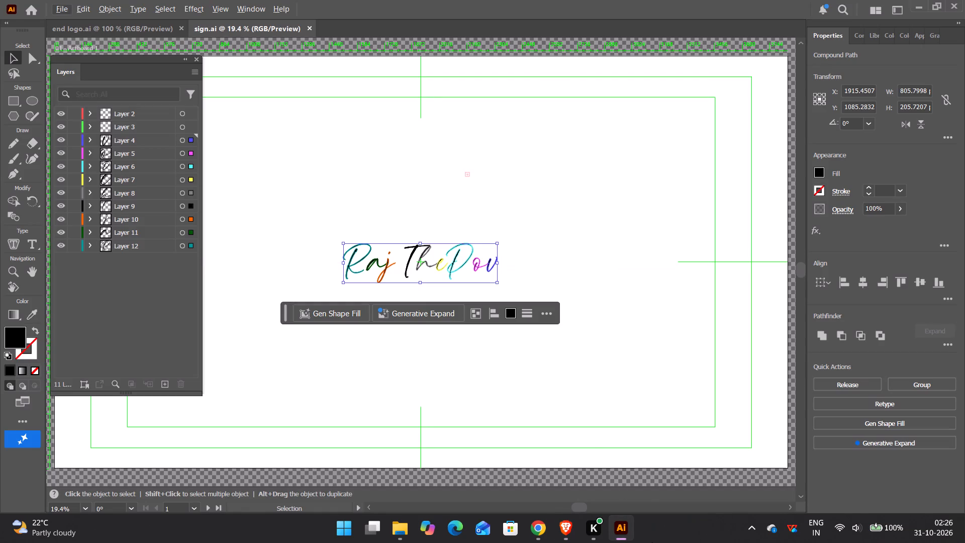
pyautogui.hotkey('ctrl', 's')
pyautogui.hotkey('ctrl', 's')
pyautogui.click(964, 0)
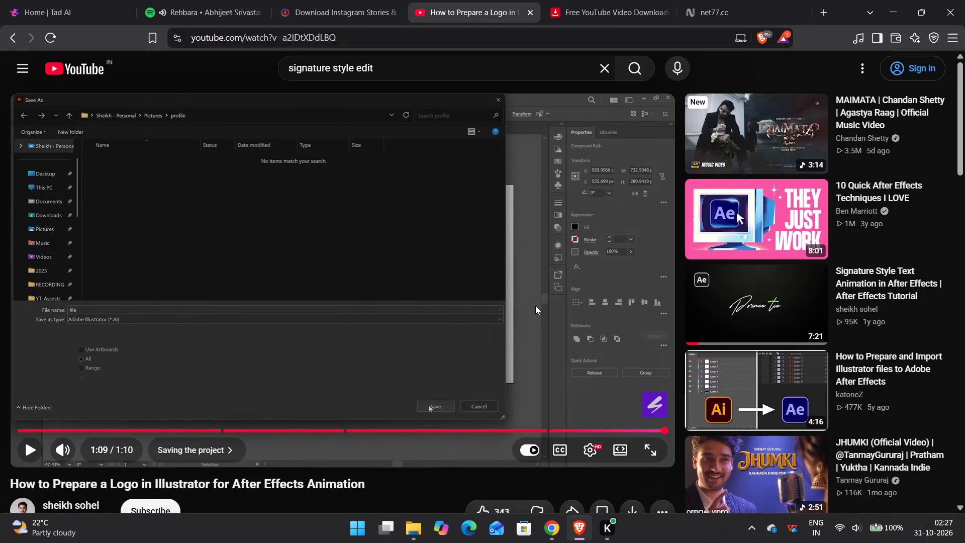
# Search the app launcher for "after" and launch Adobe After Effects 2025.
pyautogui.hotkey('alt', 'space')
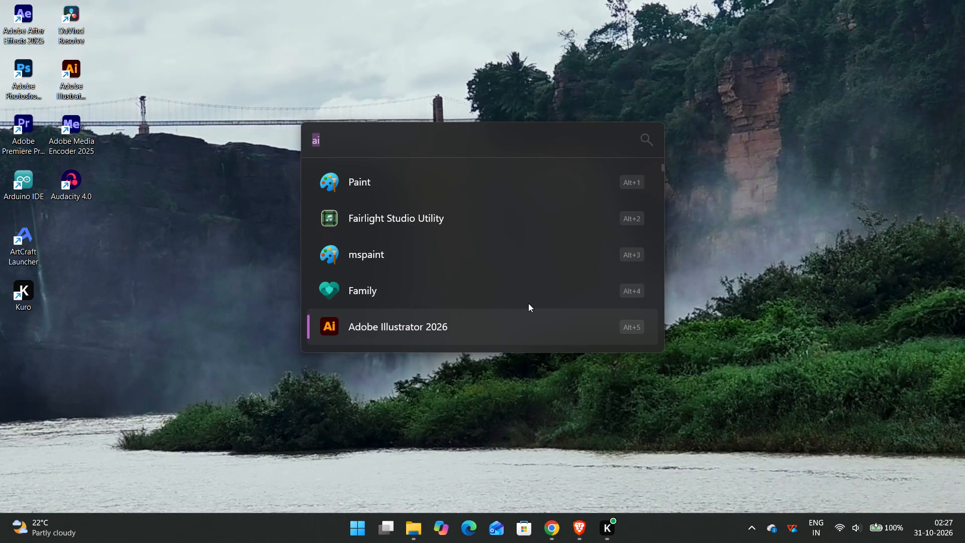
pyautogui.write('aft')
pyautogui.write('er')
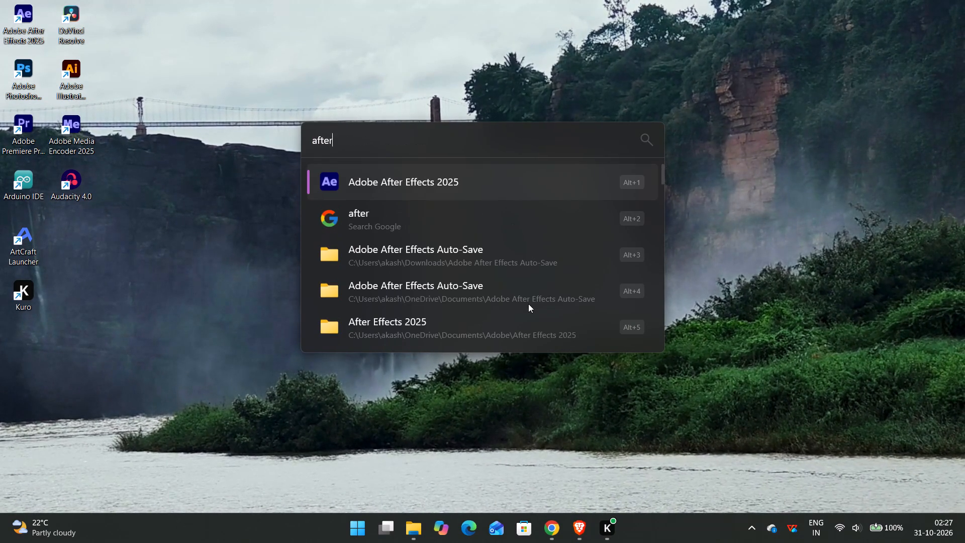
pyautogui.press('Return')
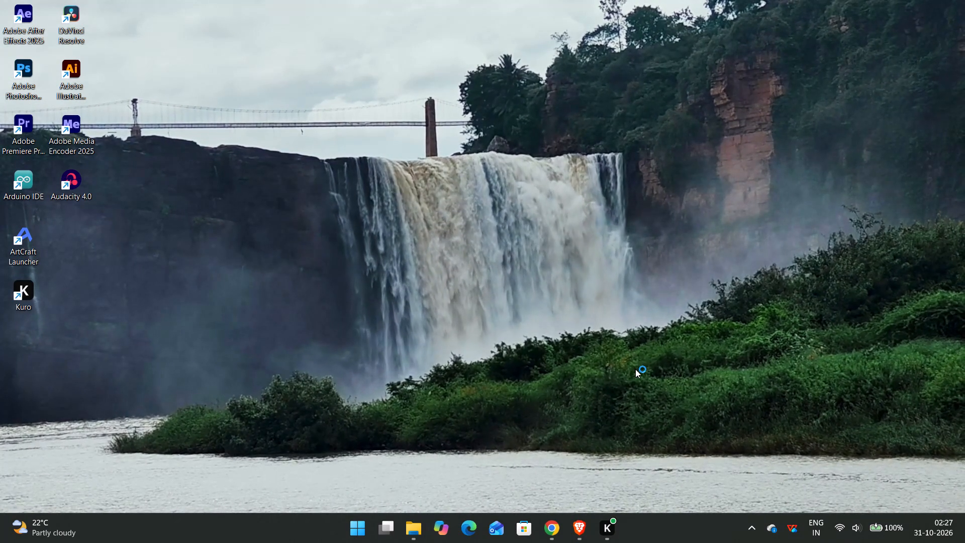